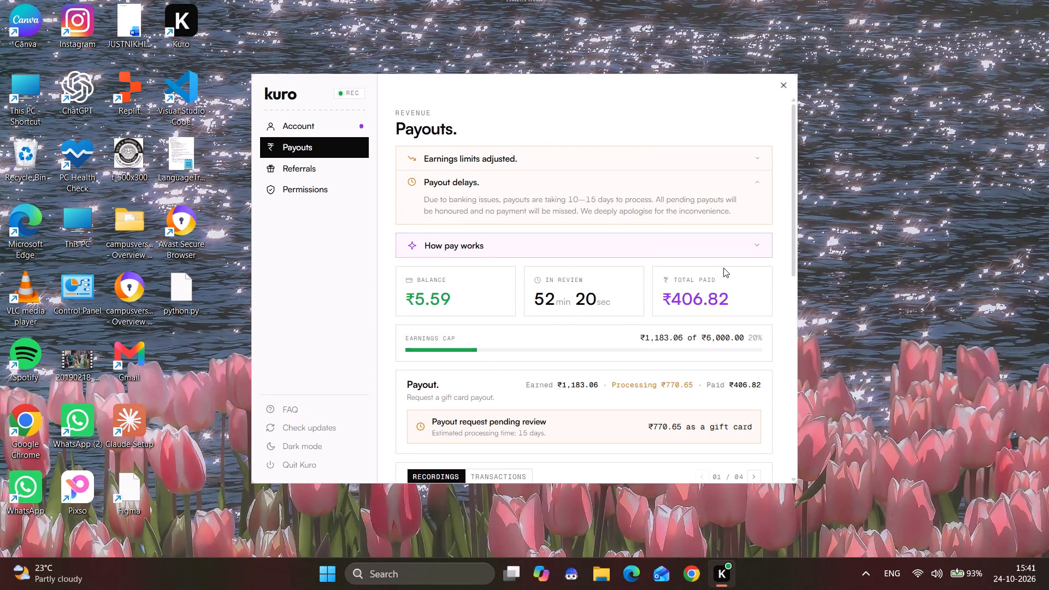
# Examine the payouts page, the individual sessions recorded on Fri, Oct 23, and the account page.
pyautogui.moveTo(794, 232); pyautogui.dragTo(800, 256)
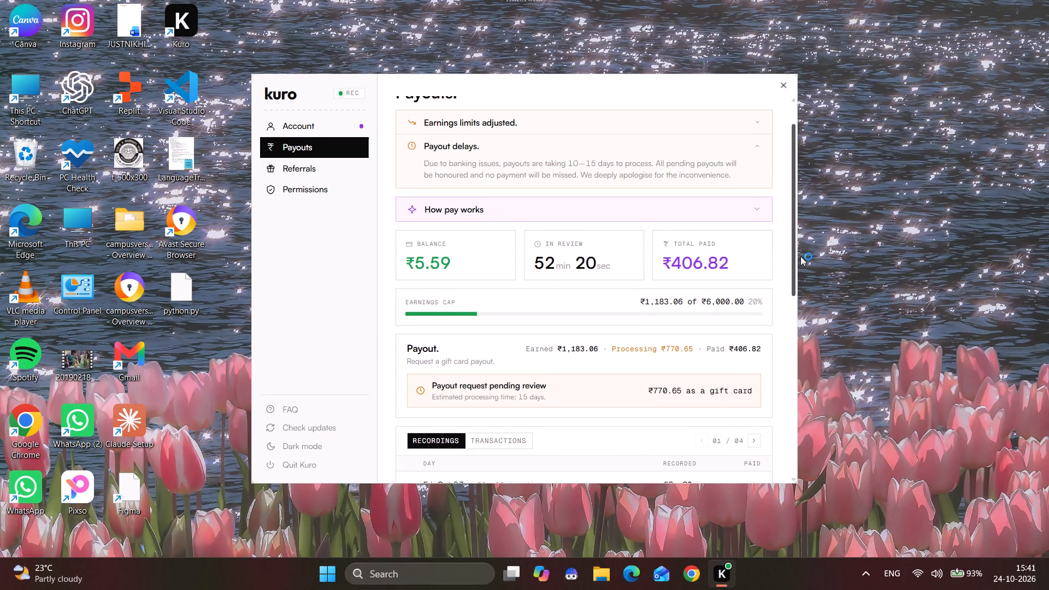
pyautogui.moveTo(800, 256); pyautogui.dragTo(813, 290)
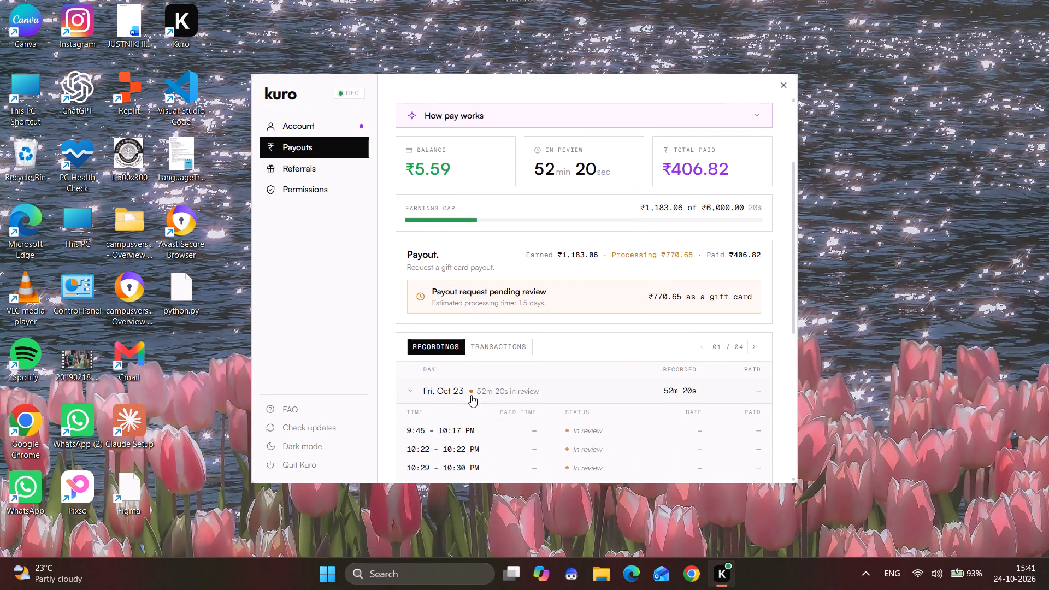
pyautogui.click(487, 389)
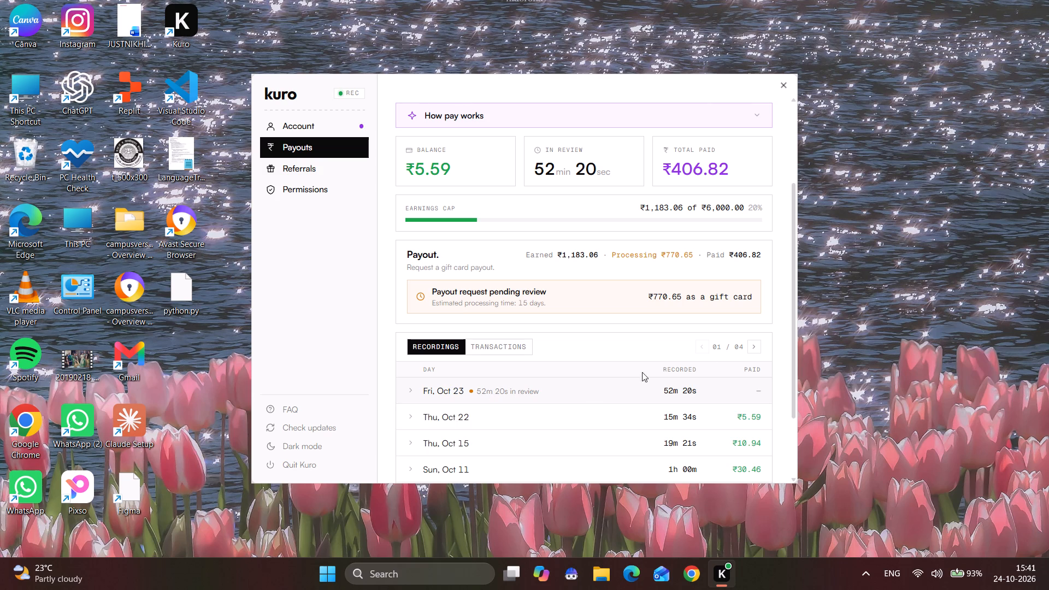
pyautogui.click(682, 393)
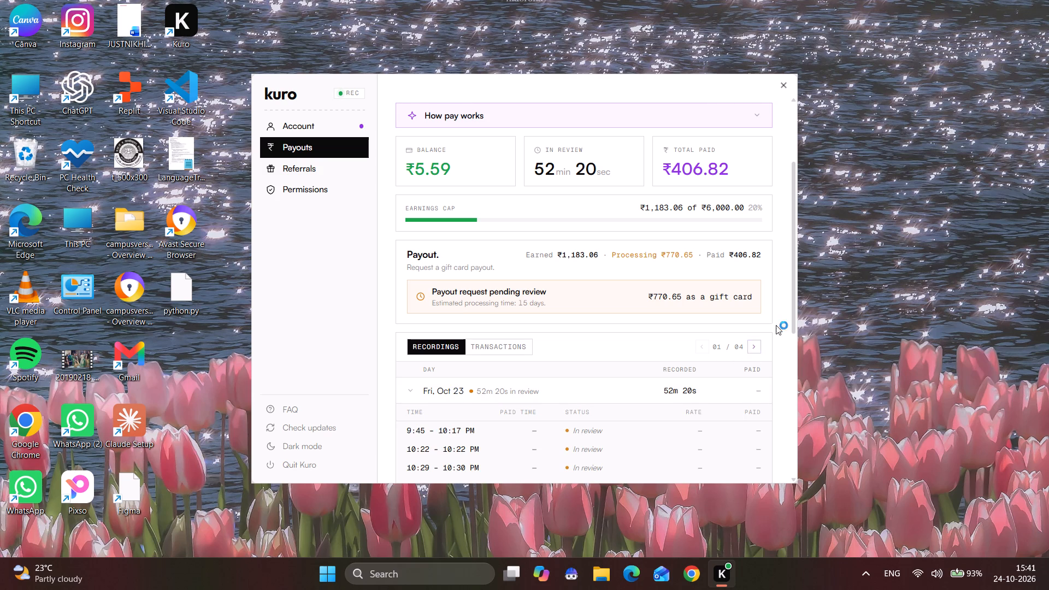
pyautogui.moveTo(793, 318); pyautogui.dragTo(812, 416)
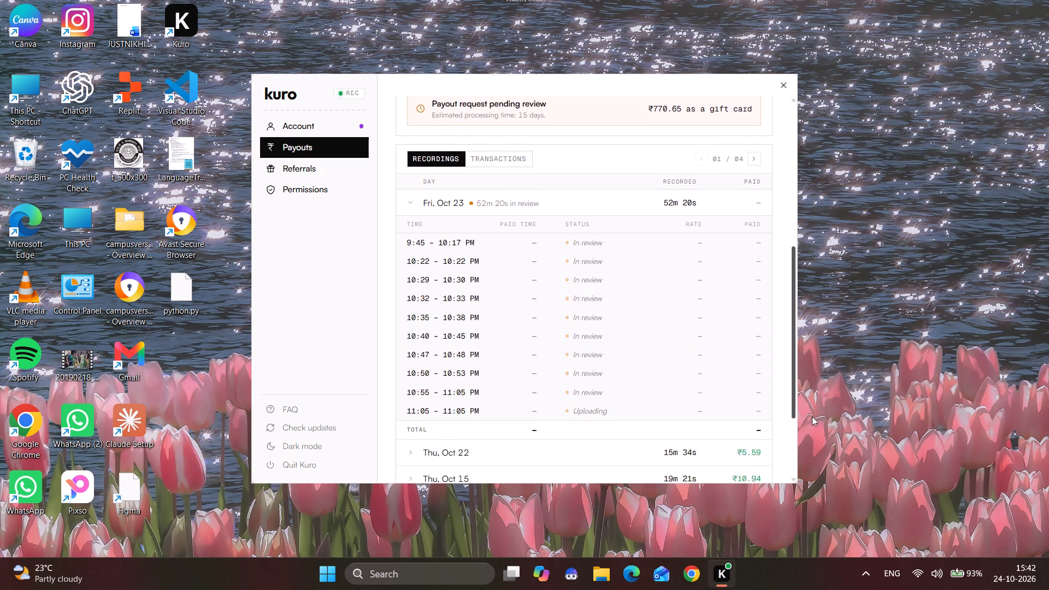
pyautogui.moveTo(812, 416); pyautogui.dragTo(803, 372)
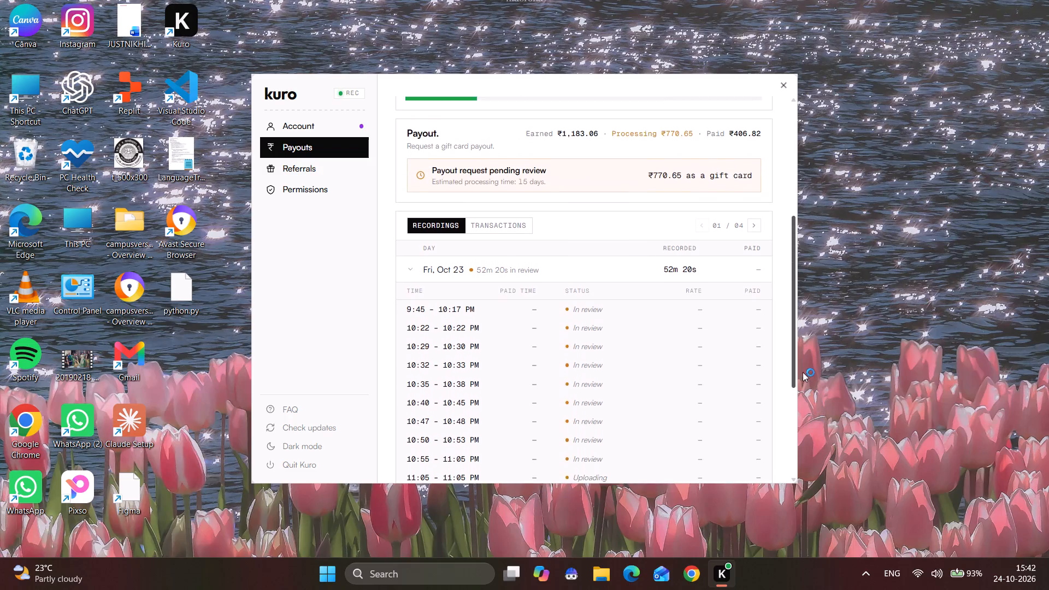
pyautogui.moveTo(803, 372); pyautogui.dragTo(784, 284)
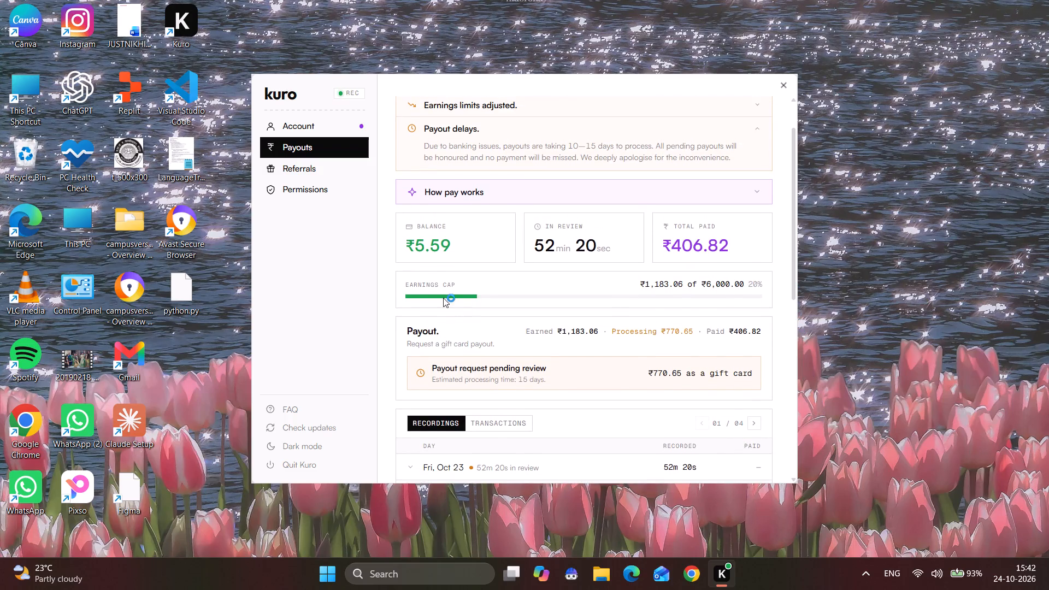
pyautogui.click(290, 122)
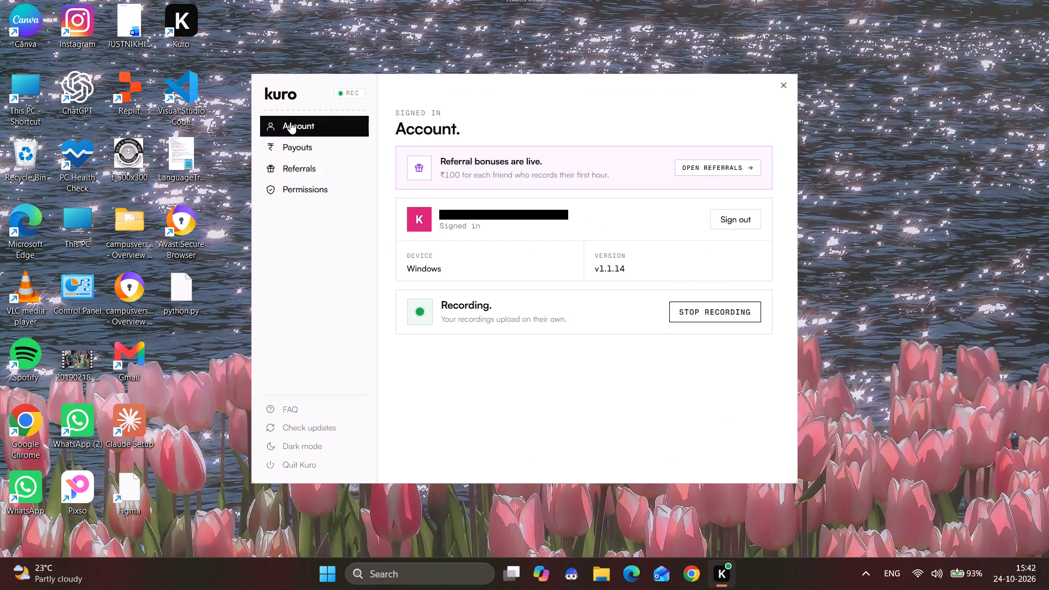
# Close the Kuro window and refresh the desktop.
pyautogui.click(783, 81)
pyautogui.rightClick(670, 198)
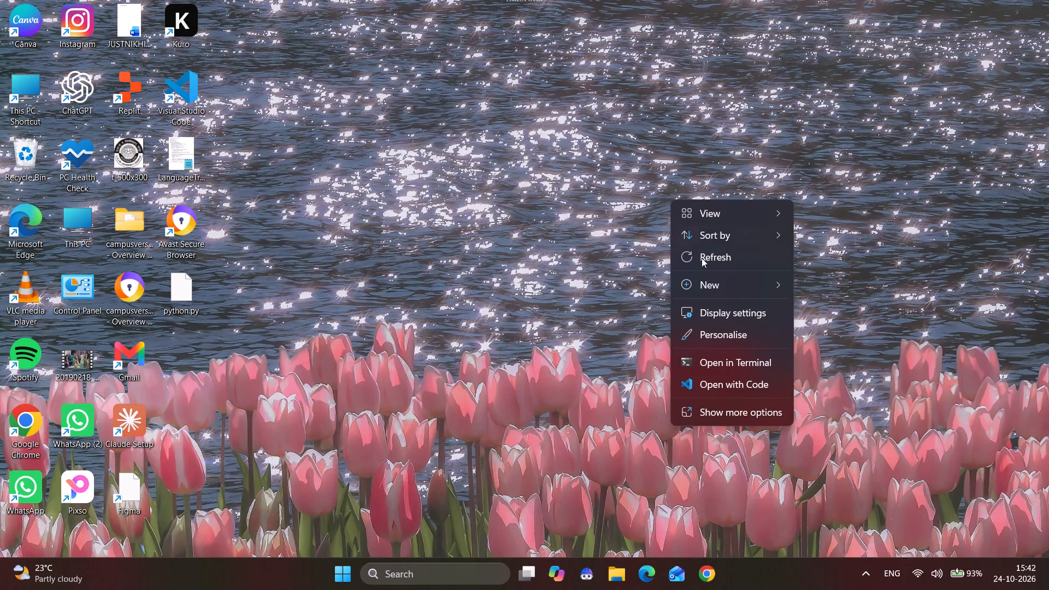
pyautogui.click(711, 256)
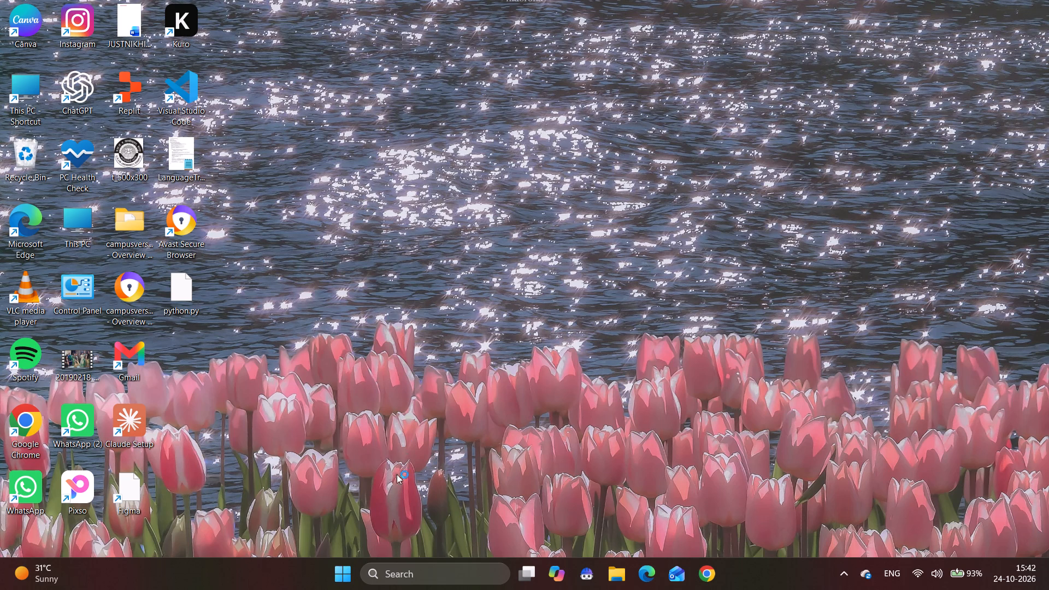
# Launch Canva from the recent Windows searches and bring its home page to the front.
pyautogui.click(400, 577)
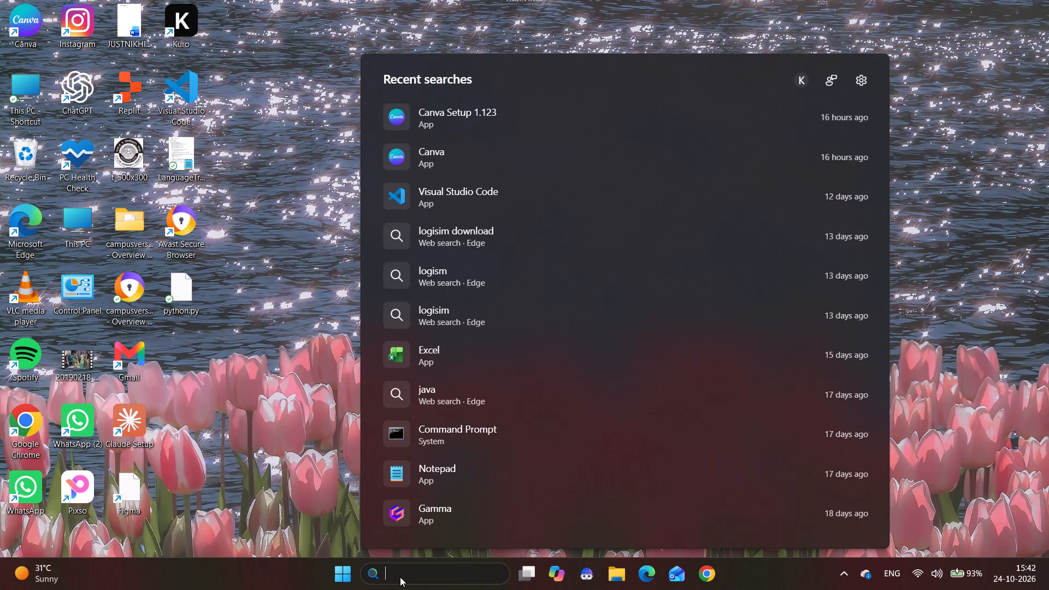
pyautogui.doubleClick(546, 133)
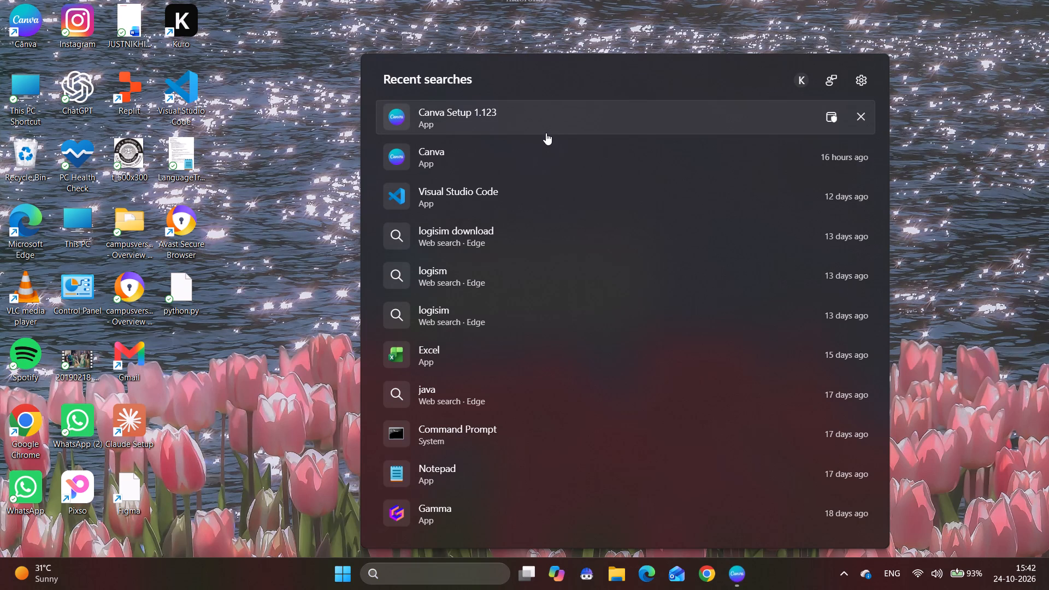
pyautogui.doubleClick(501, 117)
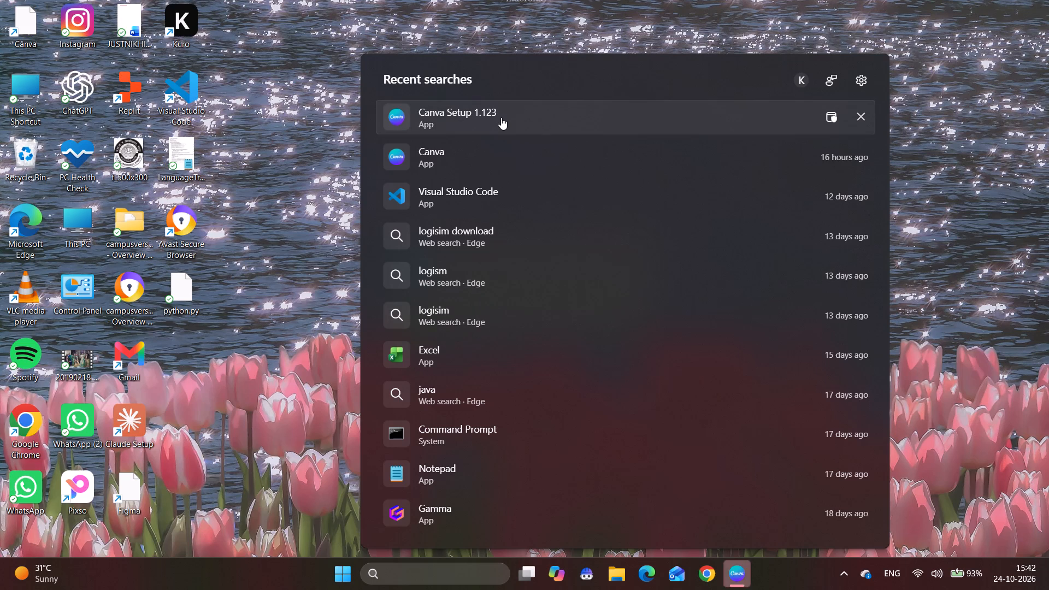
pyautogui.doubleClick(390, 110)
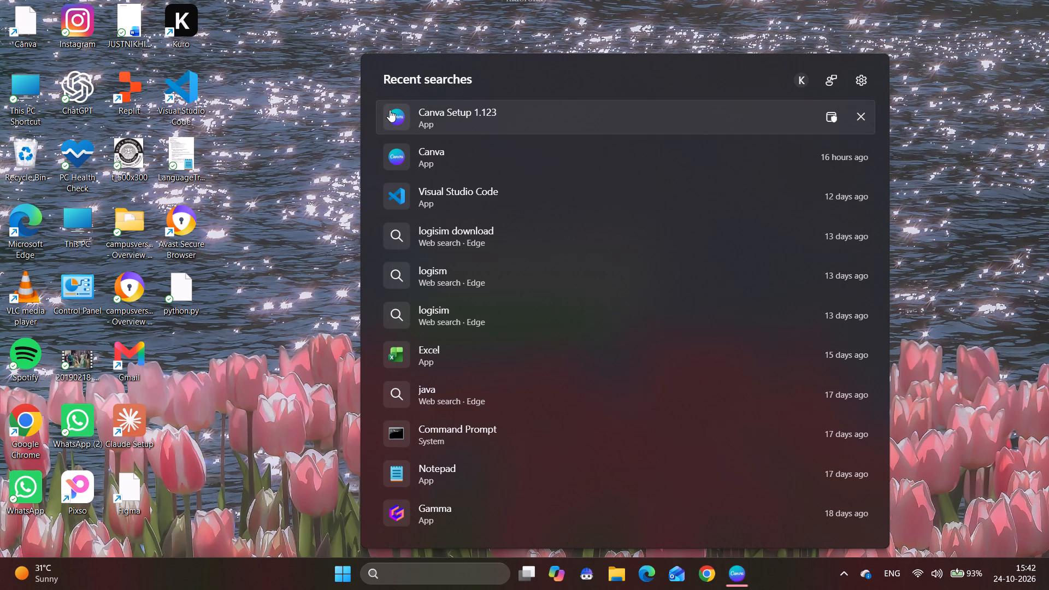
pyautogui.doubleClick(425, 146)
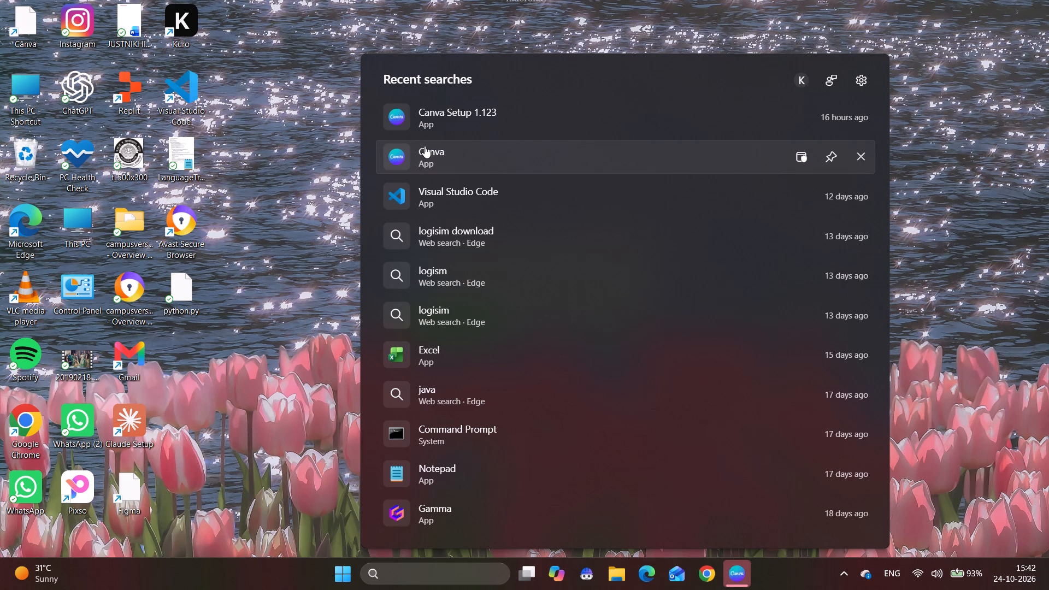
pyautogui.click(884, 0)
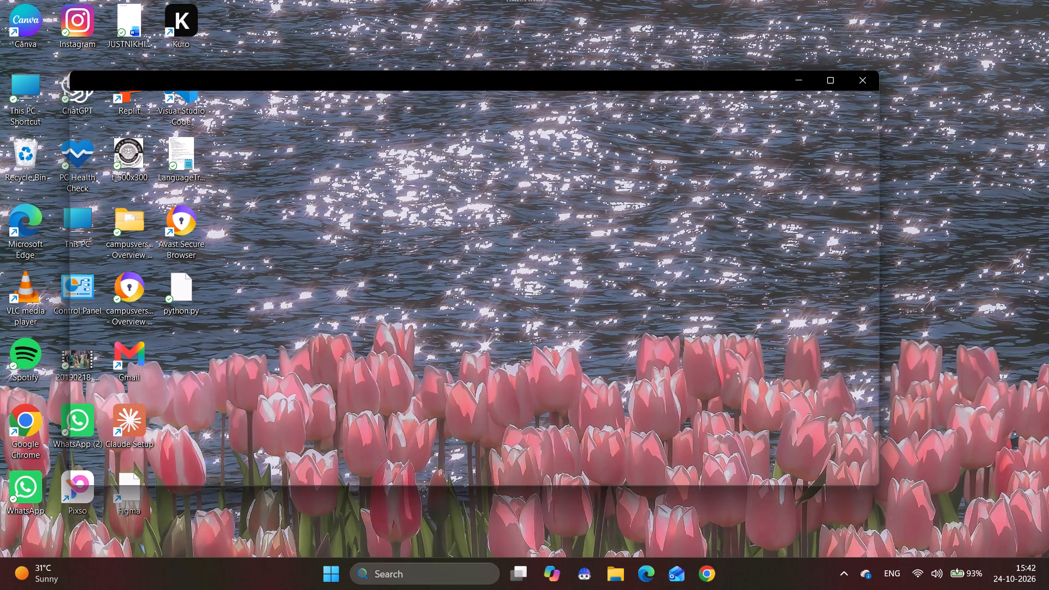
pyautogui.click(427, 573)
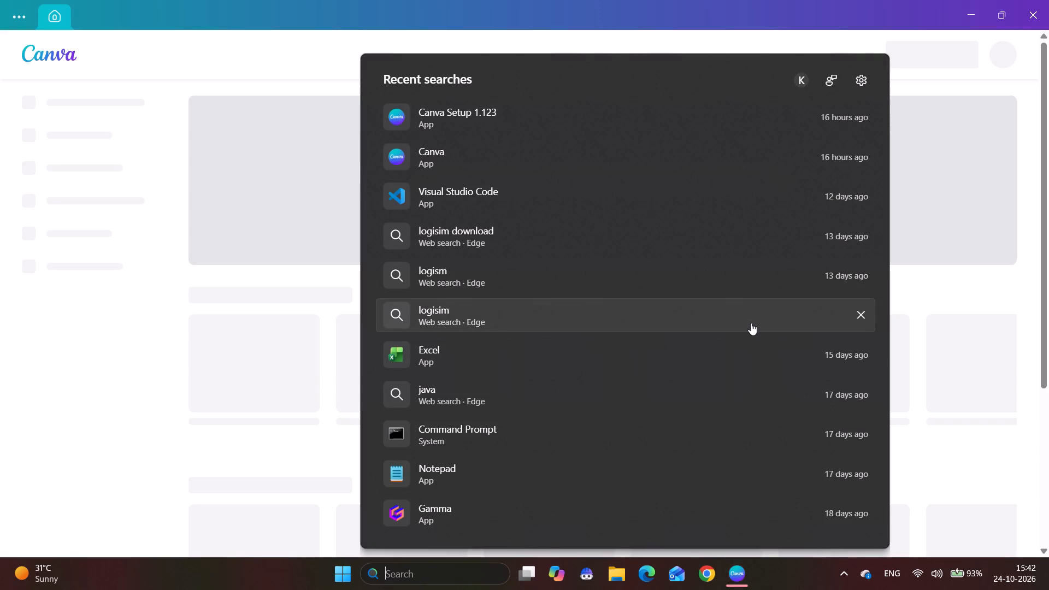
pyautogui.click(939, 39)
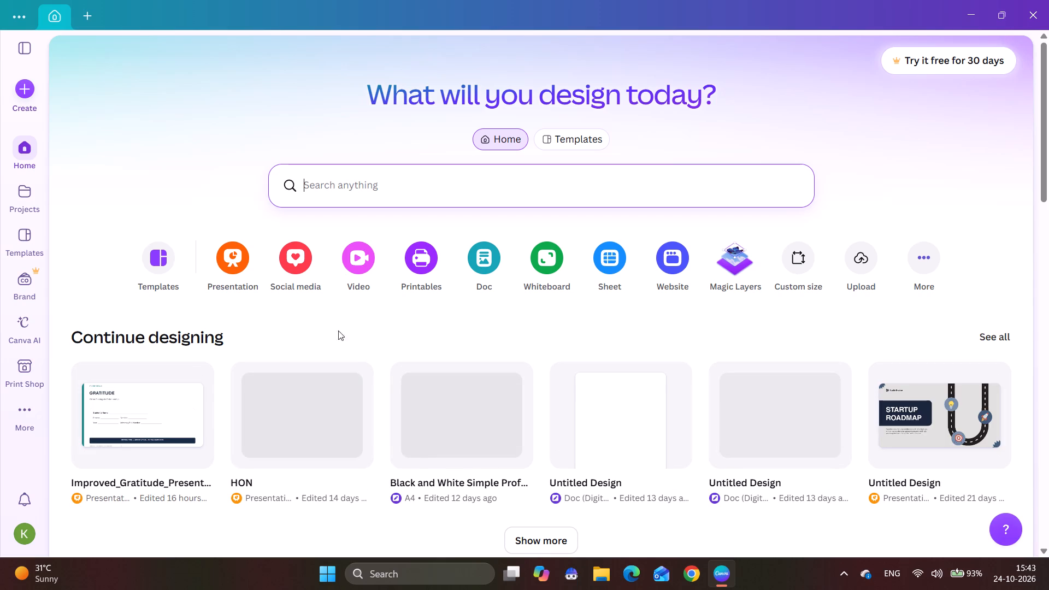
# Open the recent design Improved_Gratitude_Presentation for editing.
pyautogui.doubleClick(93, 455)
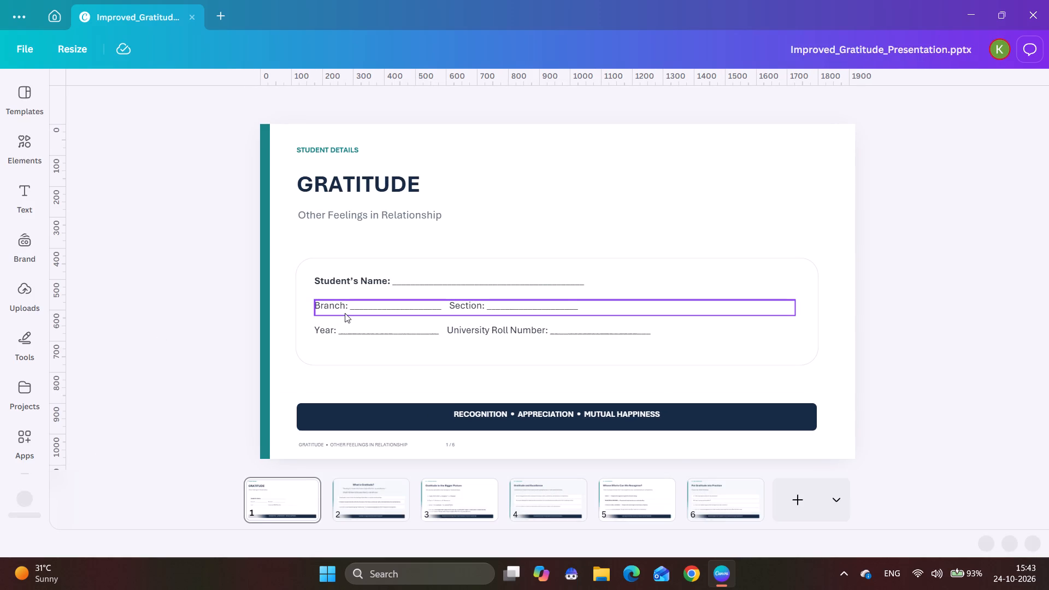
# Delete the rounded frame around the student detail lines on page 1.
pyautogui.click(352, 263)
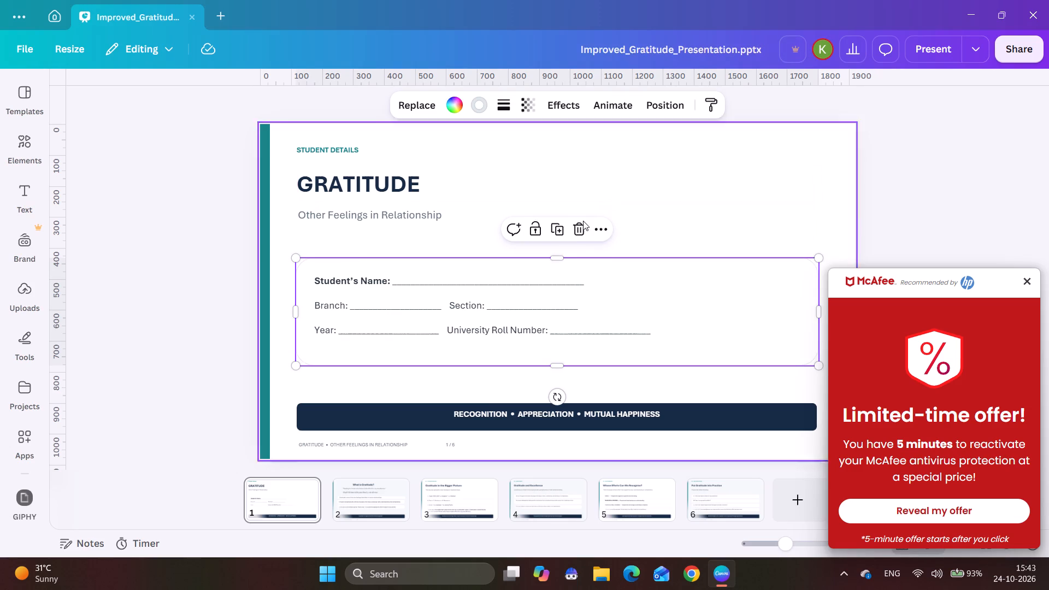
pyautogui.click(570, 233)
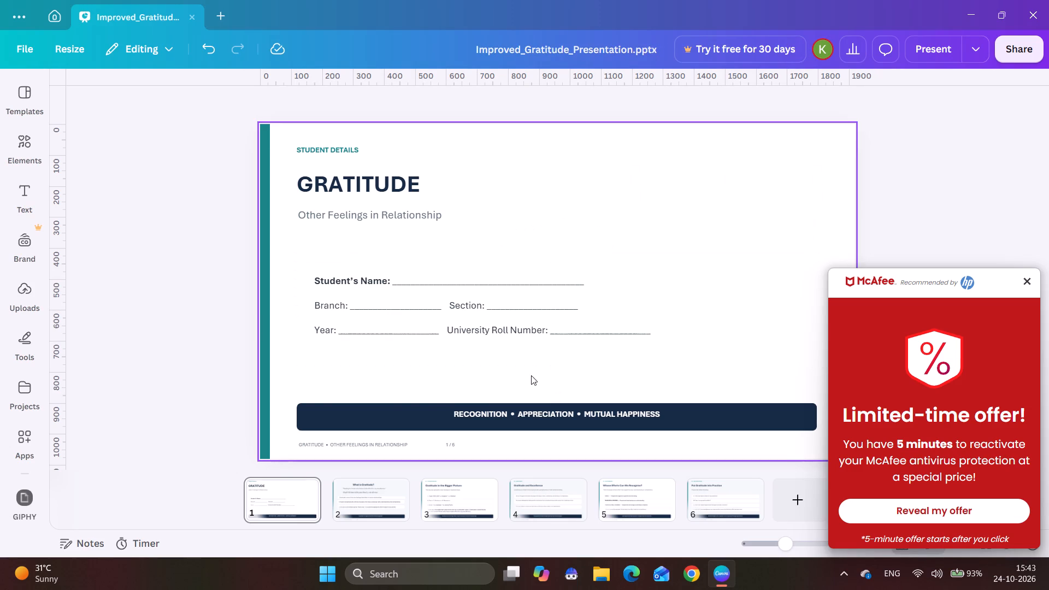
# Dismiss the McAfee limited-time offer pop-up.
pyautogui.click(1024, 285)
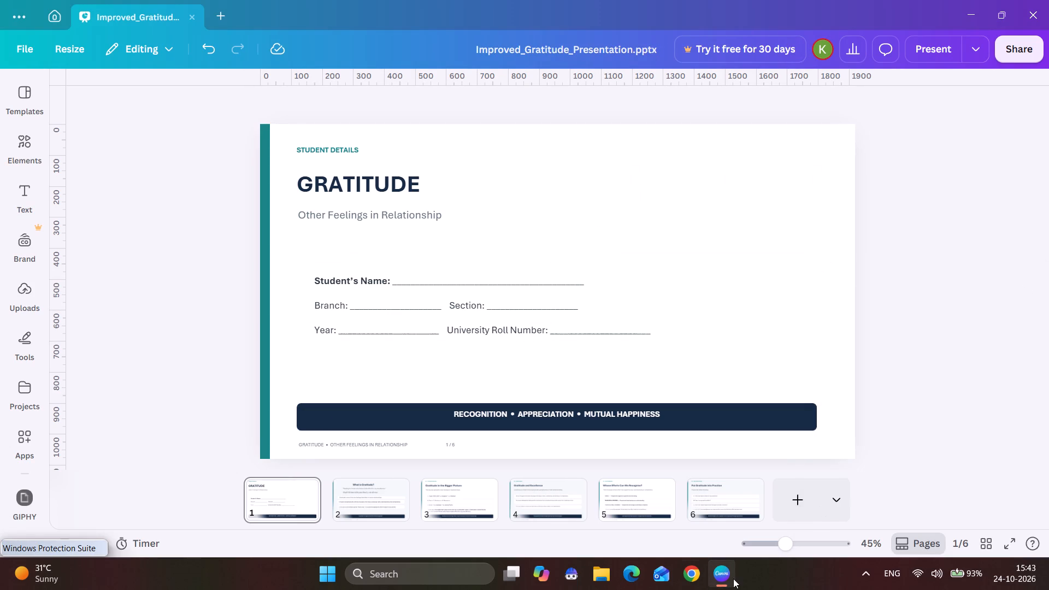
# Go to page 2 of the presentation, "What is Gratitude?".
pyautogui.click(347, 498)
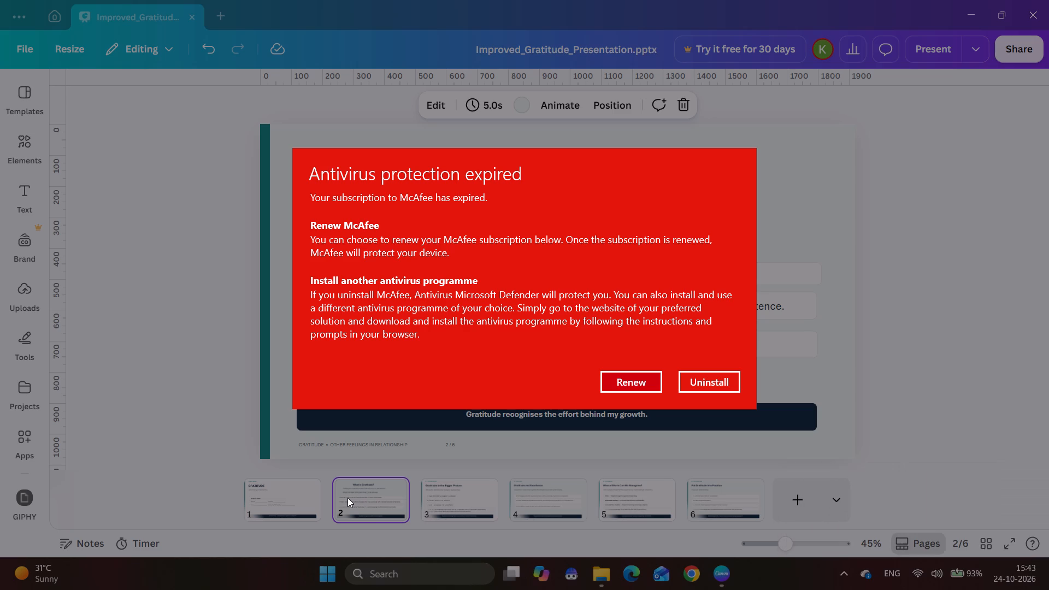
# Choose to renew McAfee in the antivirus protection expired notice.
pyautogui.click(883, 276)
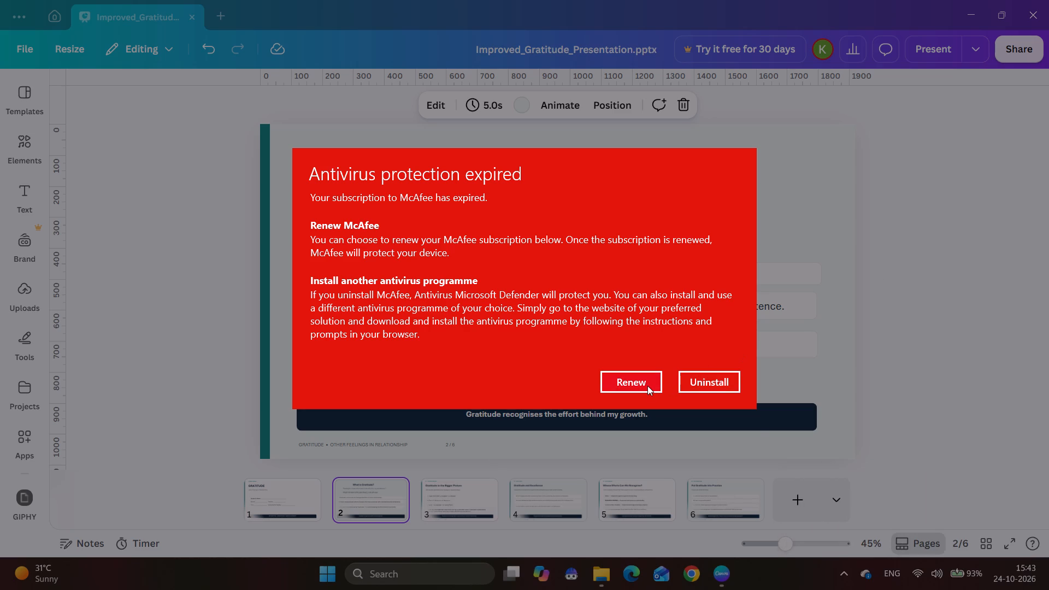
pyautogui.click(647, 386)
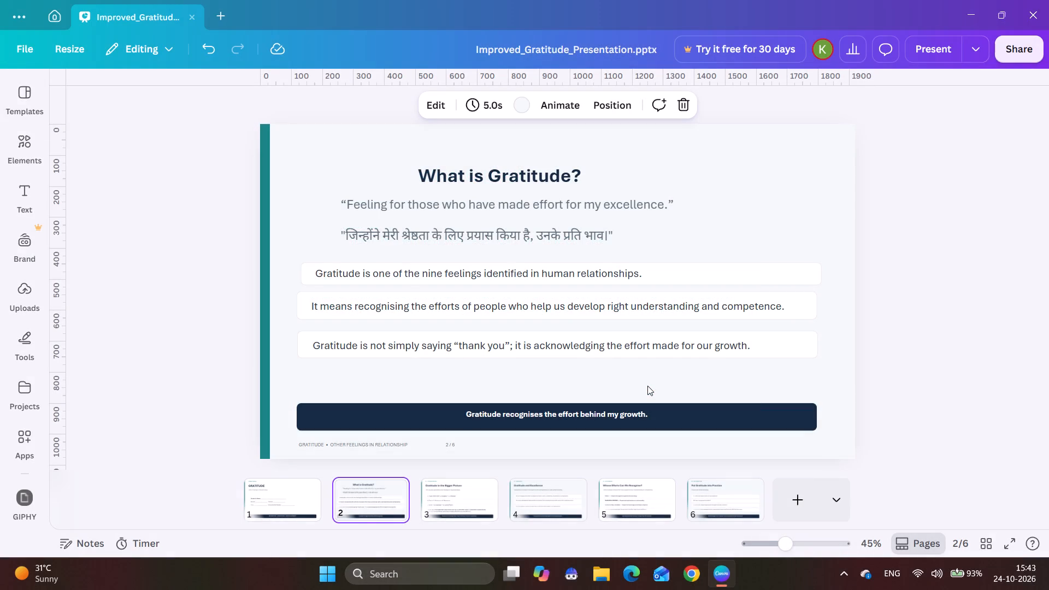
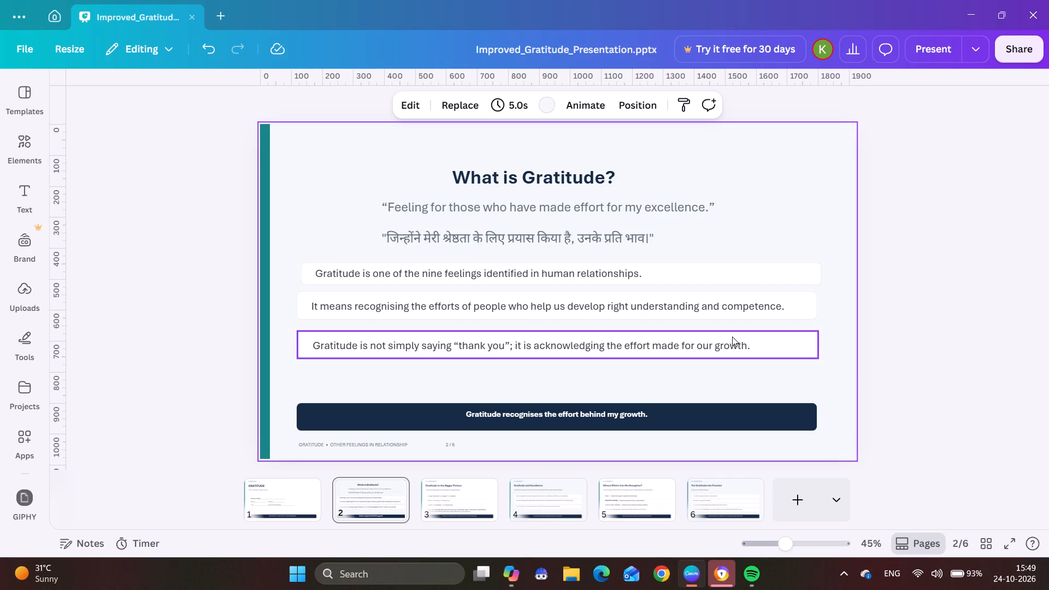
pyautogui.click(753, 345)
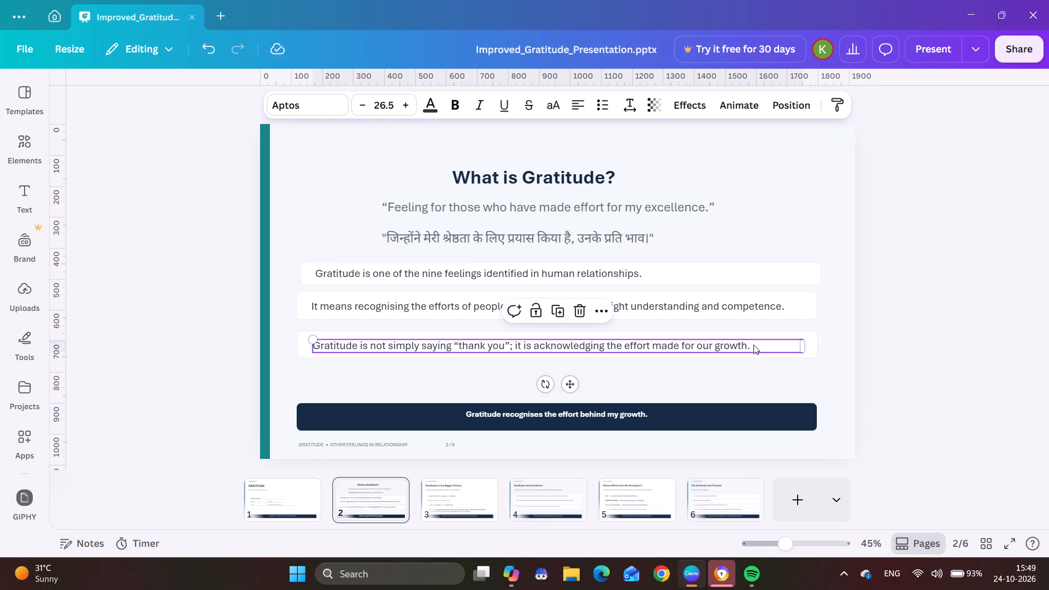
pyautogui.click(753, 345)
pyautogui.click(753, 345)
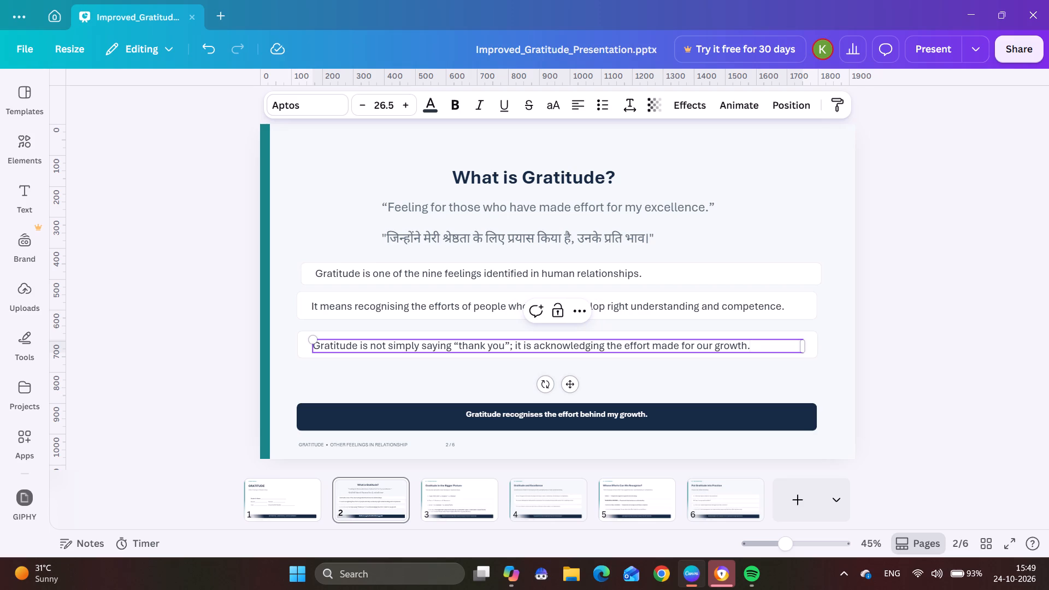
pyautogui.press('Return')
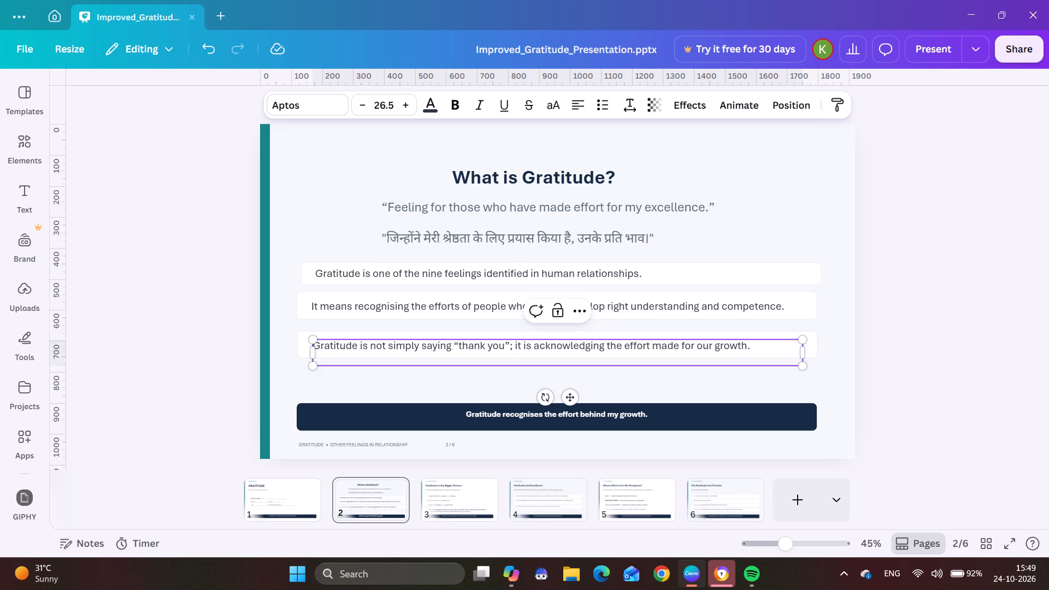
pyautogui.hotkey('ctrl', 'v')
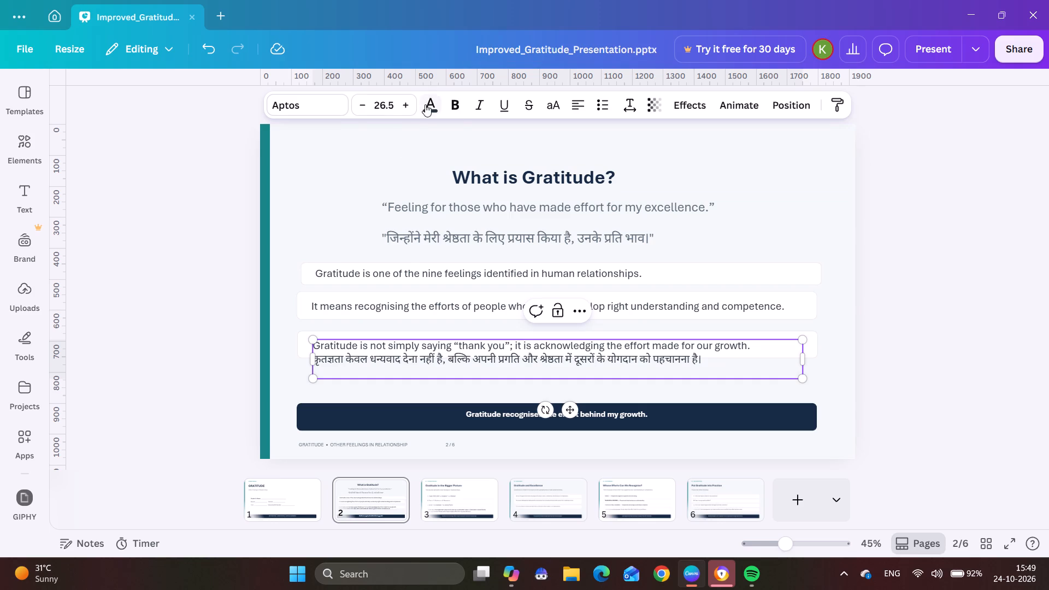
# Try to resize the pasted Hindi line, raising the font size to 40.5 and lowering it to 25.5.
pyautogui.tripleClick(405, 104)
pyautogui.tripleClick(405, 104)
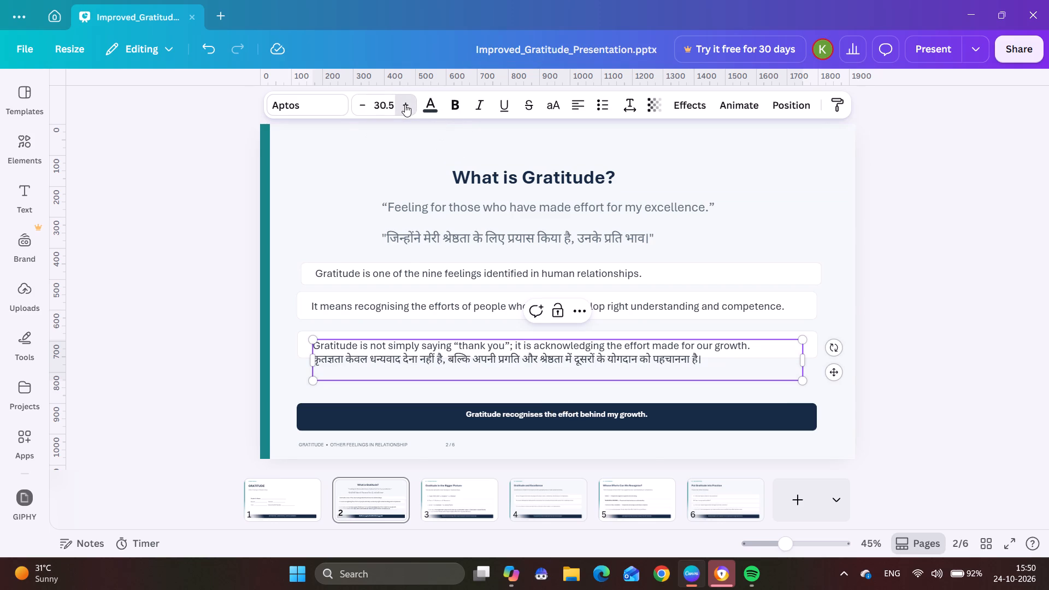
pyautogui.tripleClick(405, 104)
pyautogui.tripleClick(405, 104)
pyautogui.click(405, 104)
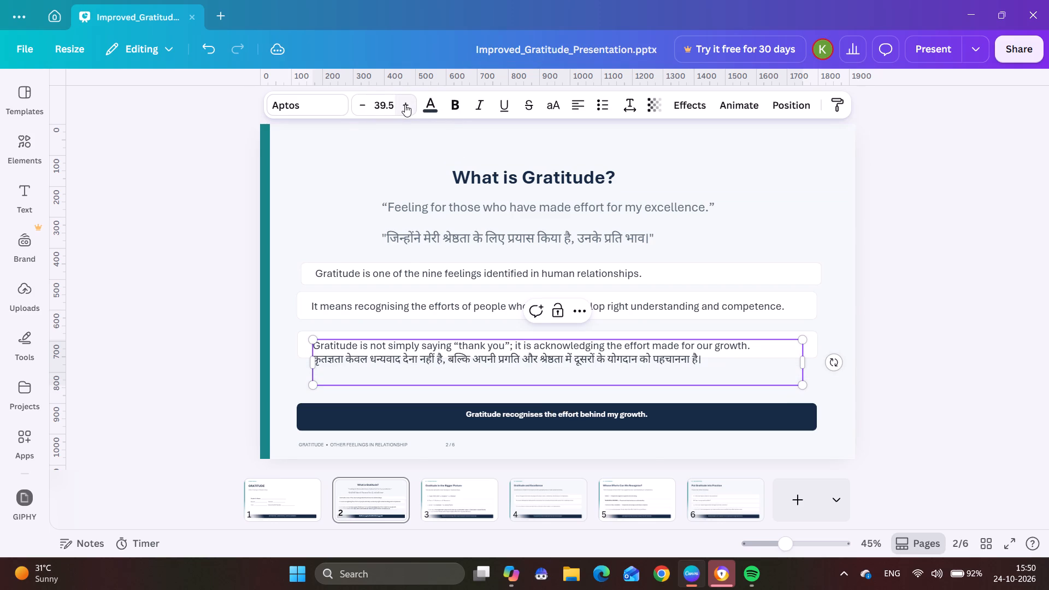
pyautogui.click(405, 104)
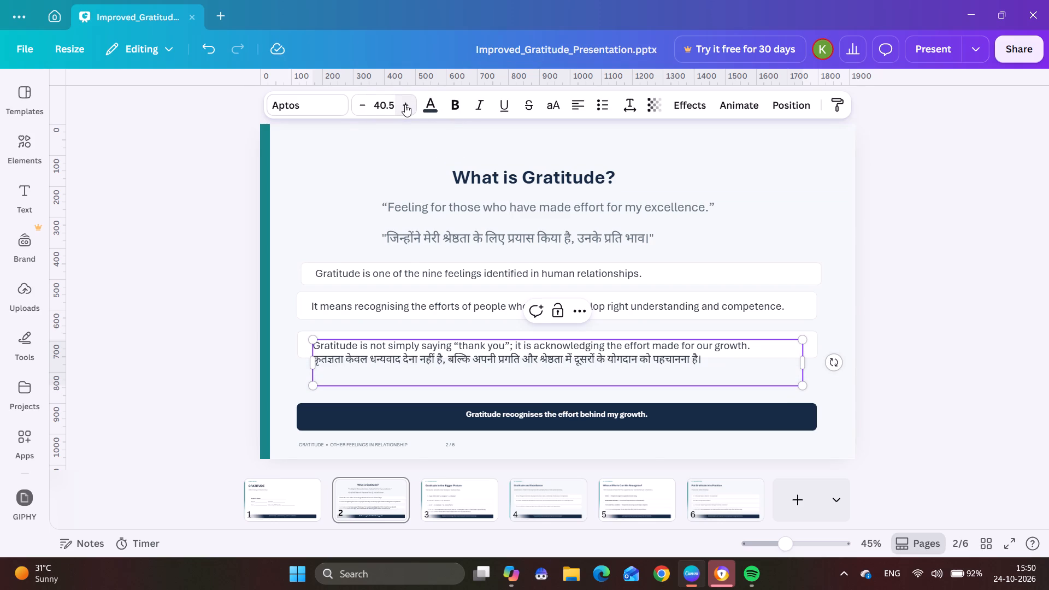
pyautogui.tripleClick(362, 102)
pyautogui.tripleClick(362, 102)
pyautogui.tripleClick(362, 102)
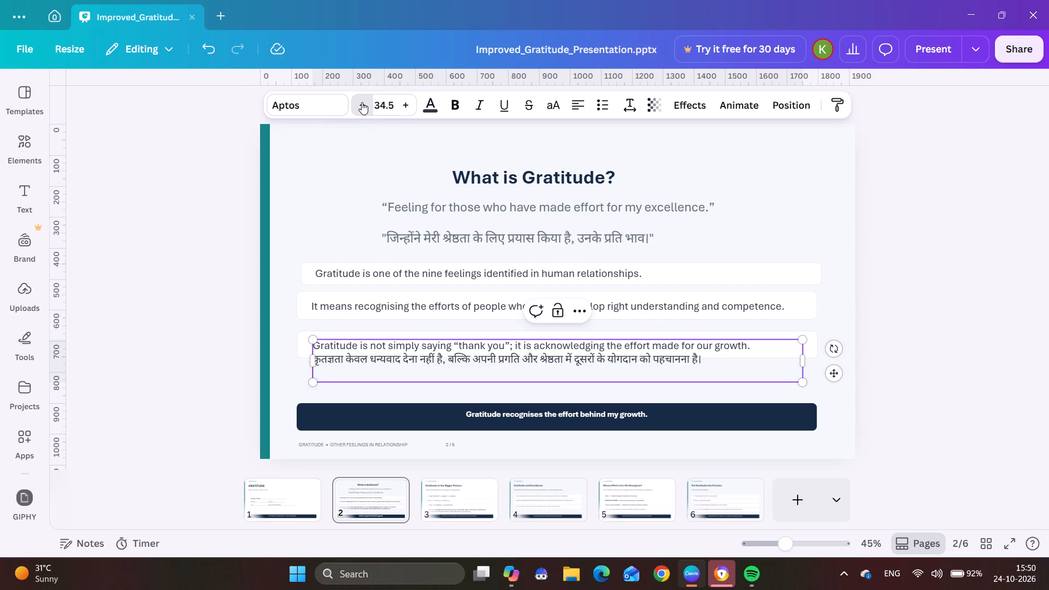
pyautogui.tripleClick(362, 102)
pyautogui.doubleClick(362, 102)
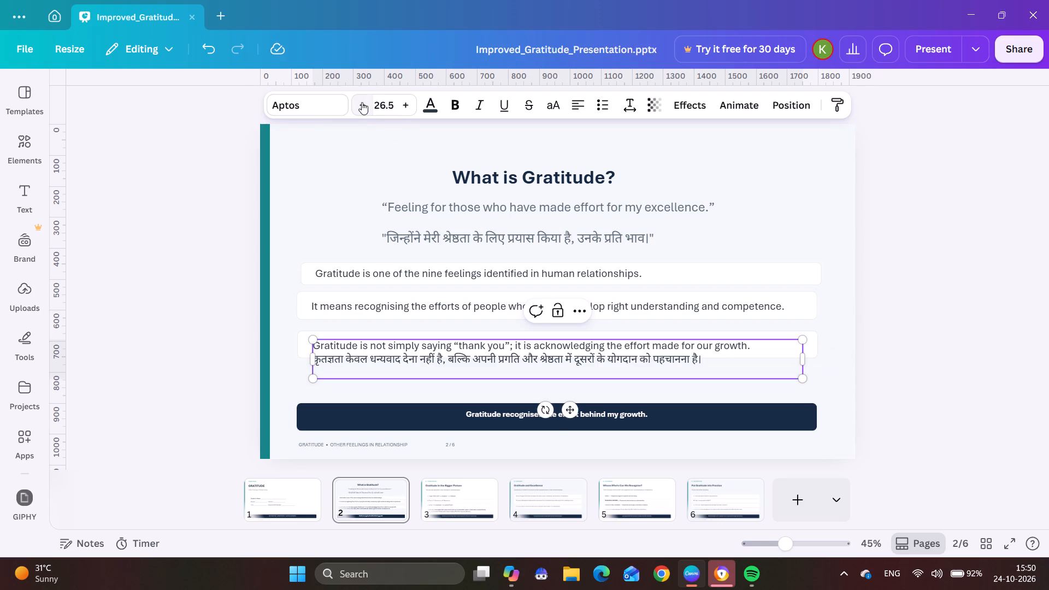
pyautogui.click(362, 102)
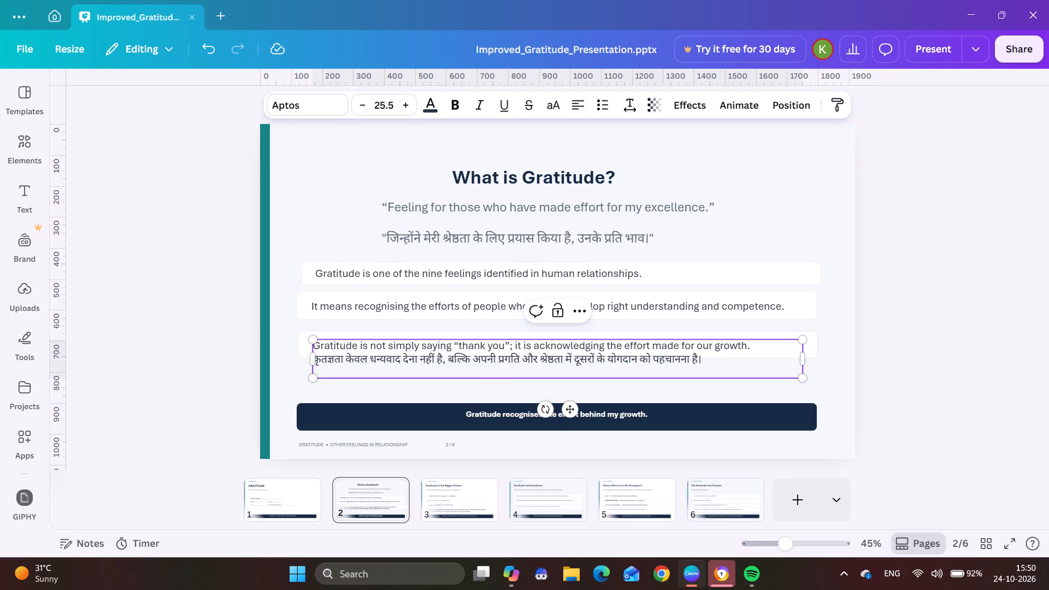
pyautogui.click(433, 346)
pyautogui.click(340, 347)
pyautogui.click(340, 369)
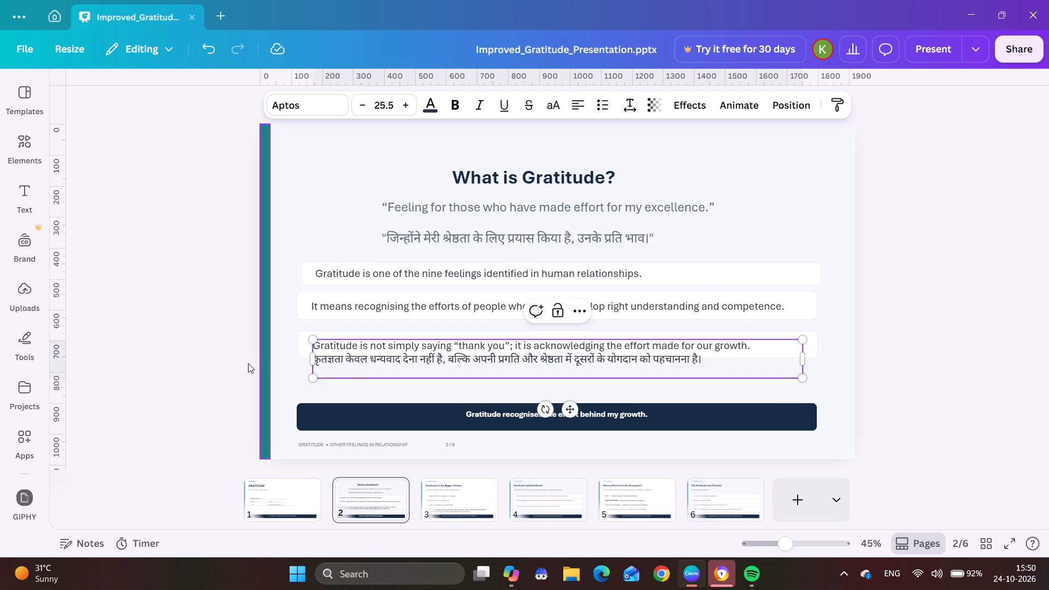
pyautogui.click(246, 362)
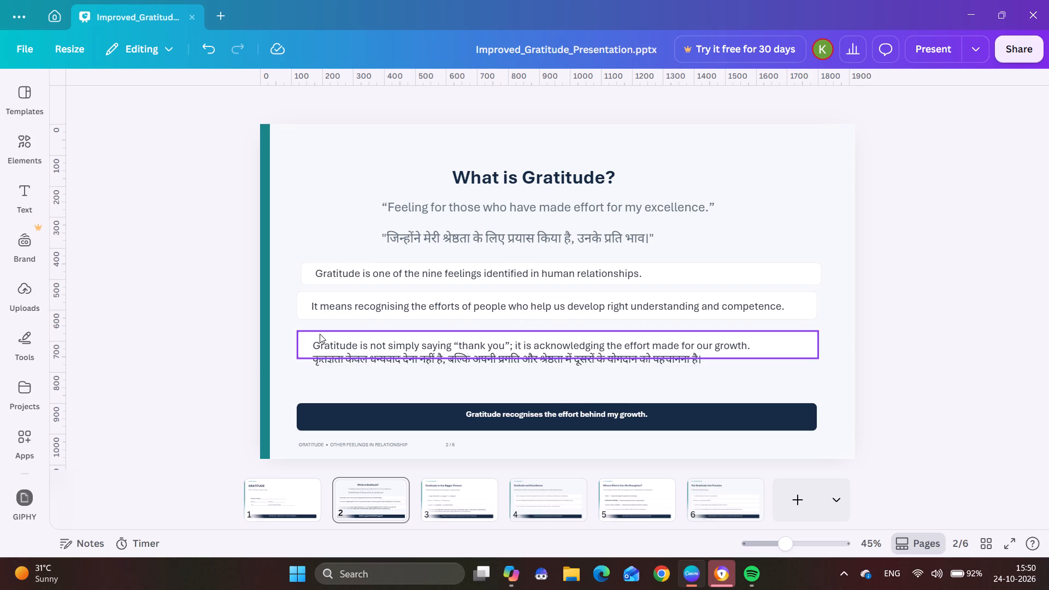
# Enlarge the whole "thank you" text box, English and Hindi lines together, by three font sizes, keeping the English sentence on one line.
pyautogui.click(320, 333)
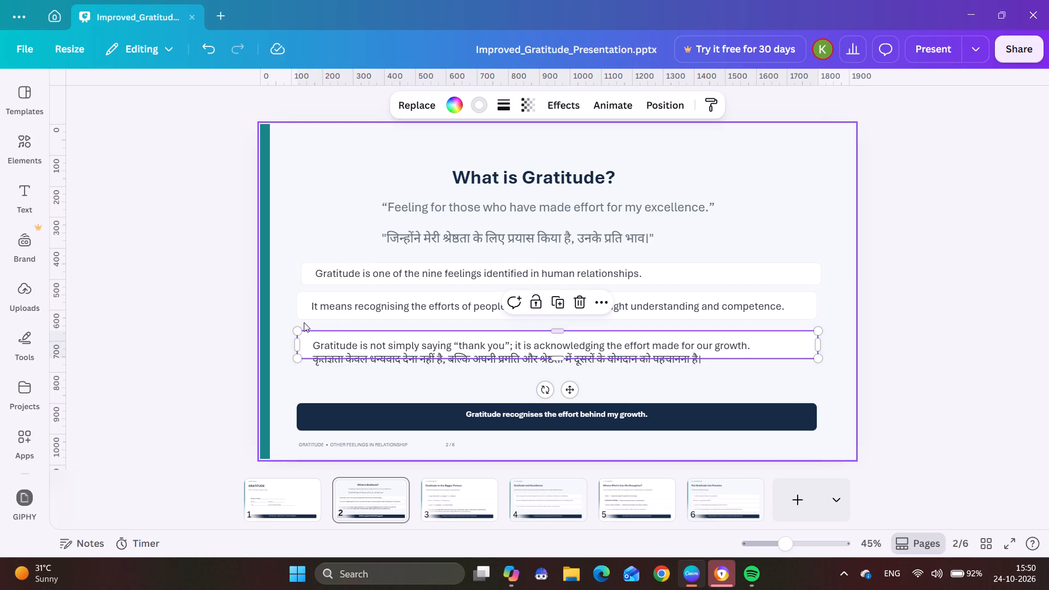
pyautogui.click(456, 343)
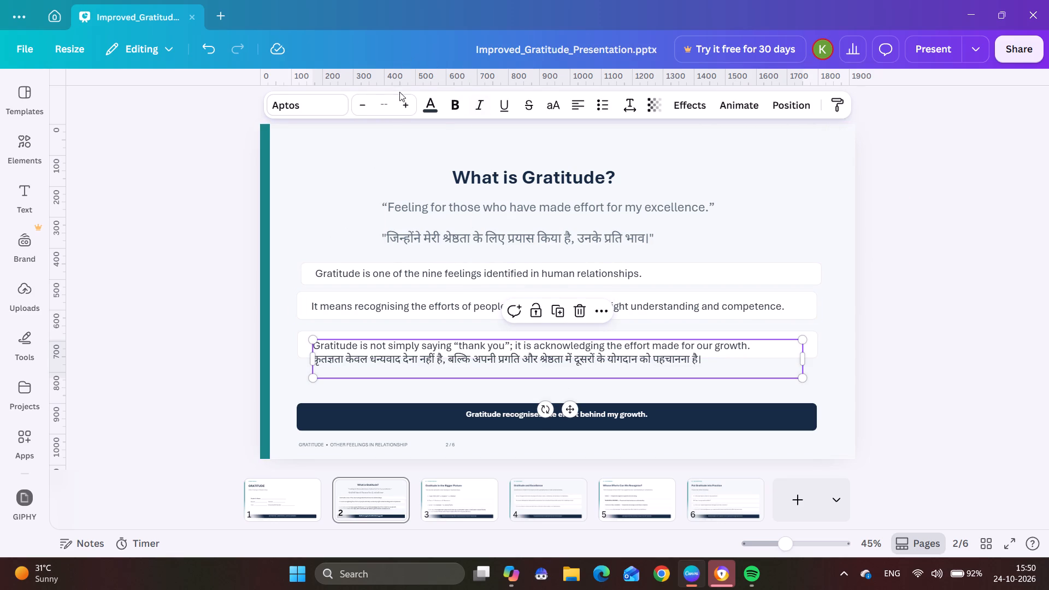
pyautogui.click(404, 100)
pyautogui.click(404, 100)
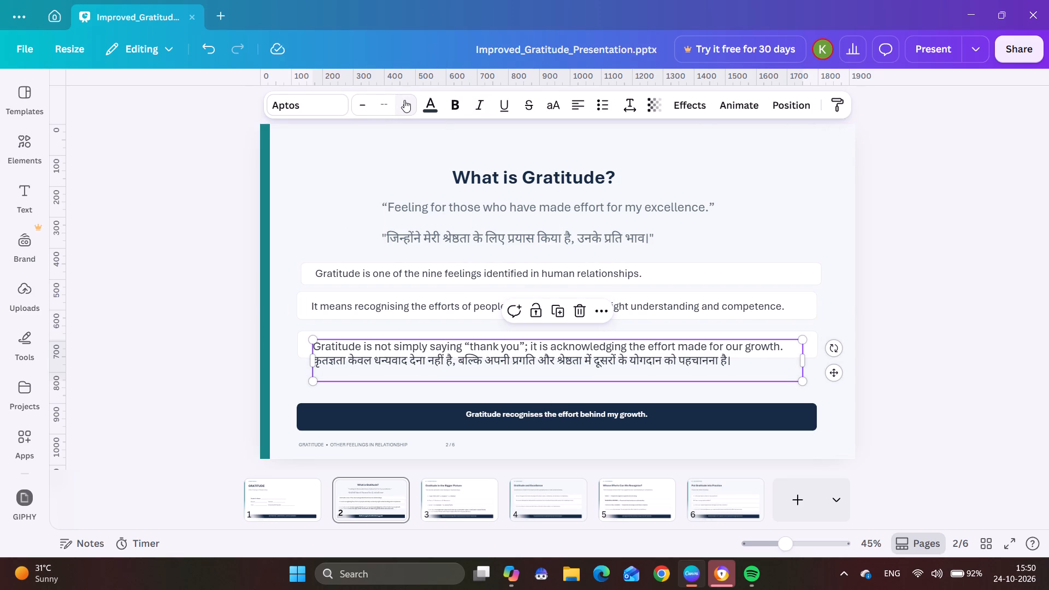
pyautogui.click(404, 100)
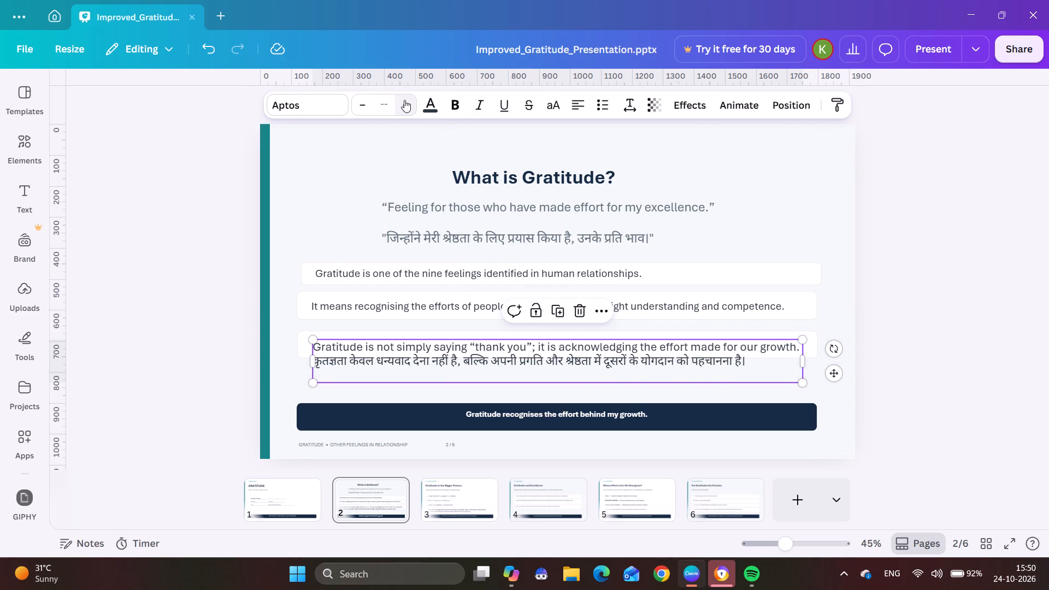
pyautogui.click(404, 100)
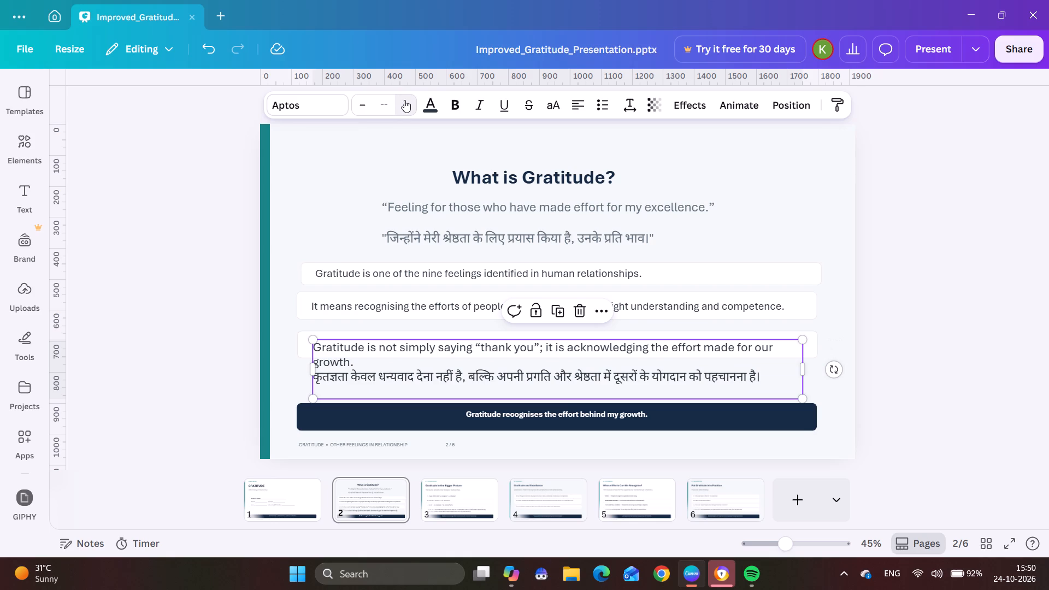
pyautogui.click(353, 106)
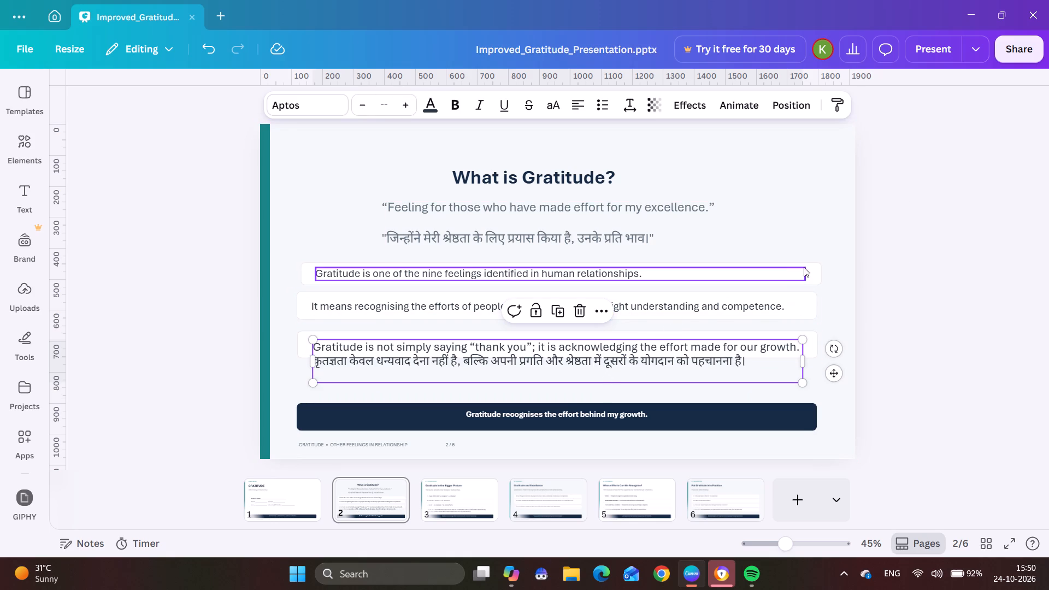
# Clear the third statement's area by moving its bilingual text up over the title and its white box down onto the dark banner.
pyautogui.click(791, 215)
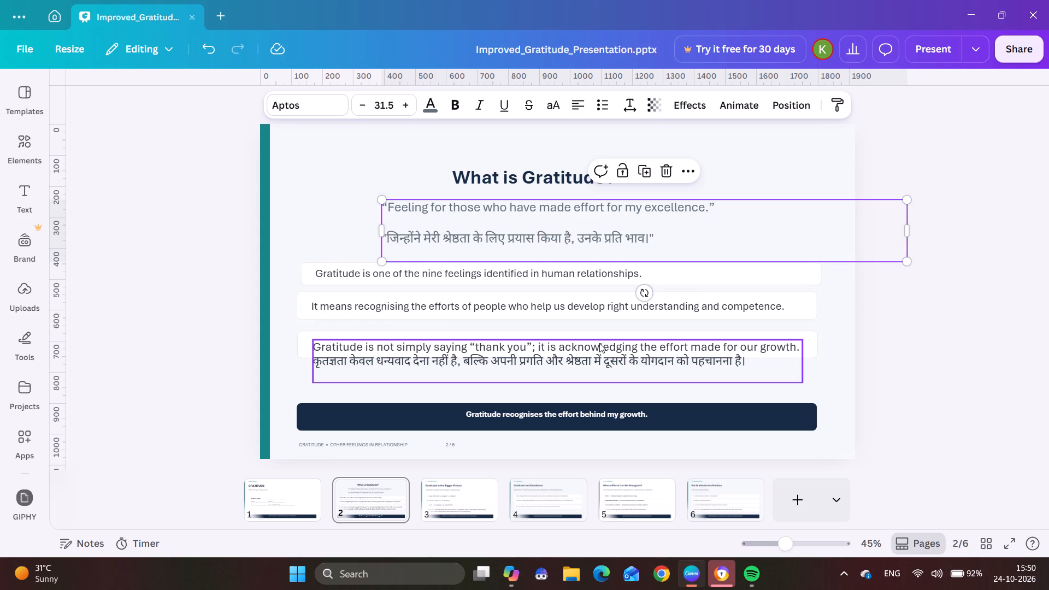
pyautogui.moveTo(599, 343); pyautogui.dragTo(588, 269)
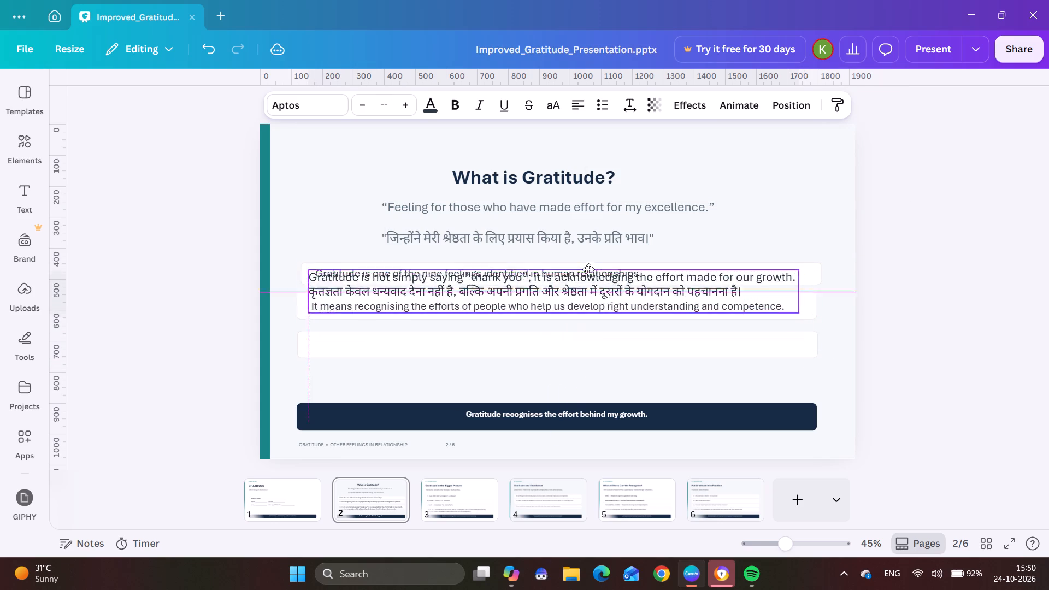
pyautogui.moveTo(588, 269); pyautogui.dragTo(565, 166)
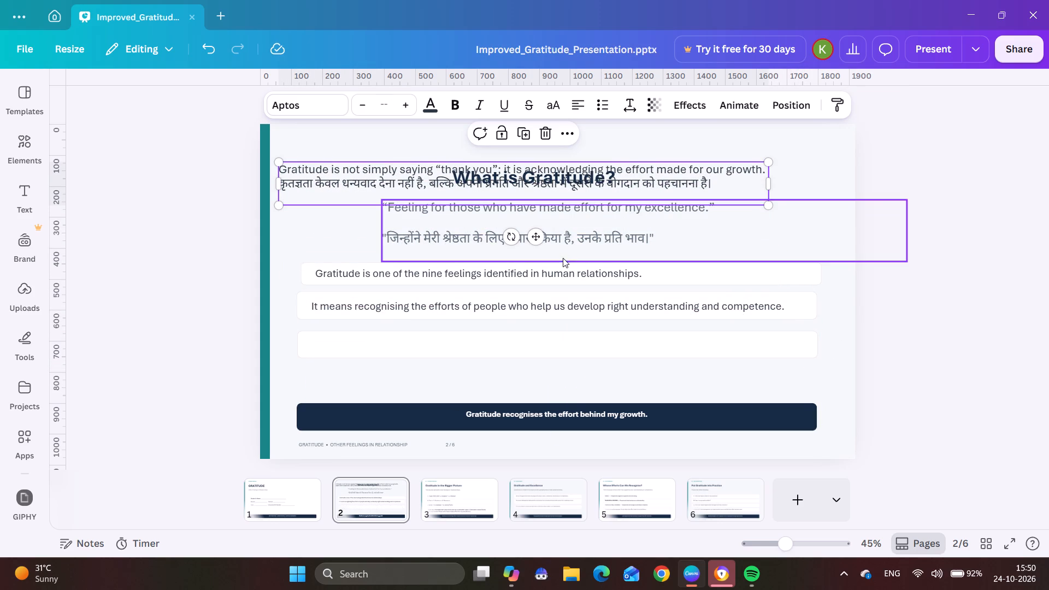
pyautogui.moveTo(556, 306); pyautogui.dragTo(562, 343)
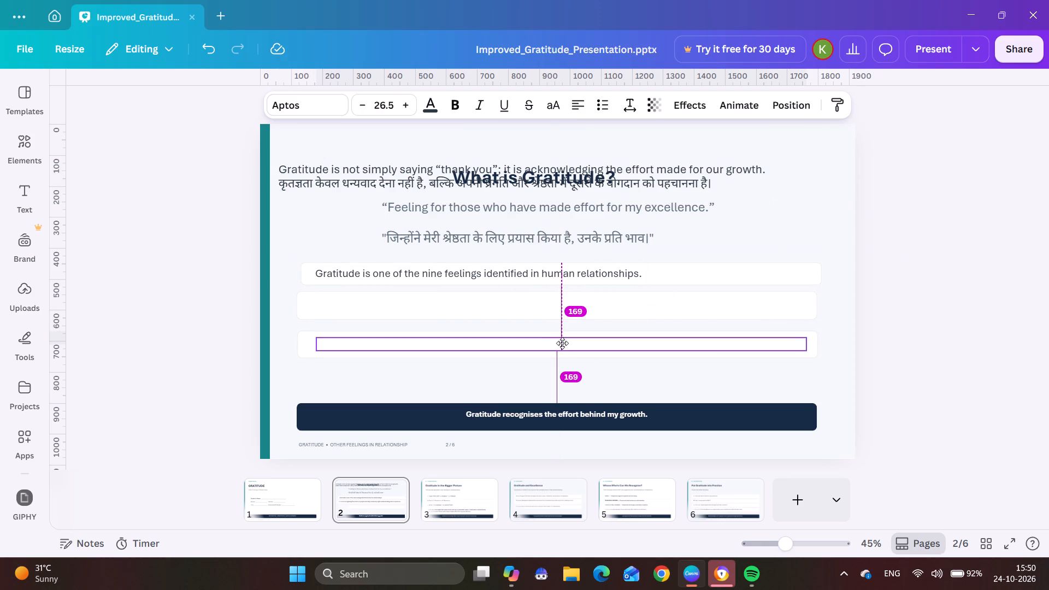
pyautogui.moveTo(562, 343); pyautogui.dragTo(561, 306)
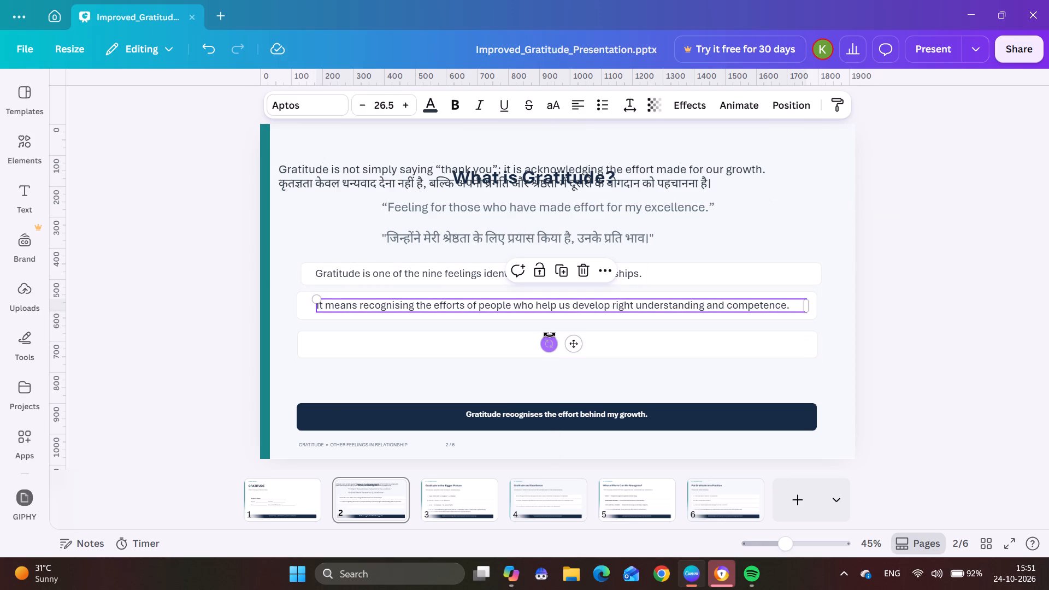
pyautogui.moveTo(491, 339); pyautogui.dragTo(492, 412)
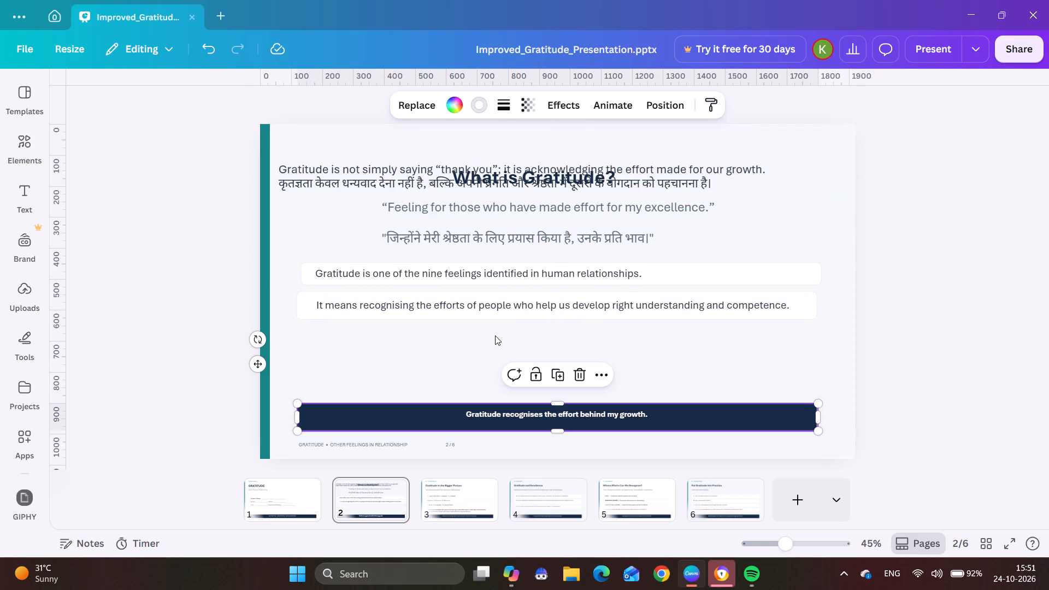
# Move the "It means recognising the efforts" statement and its white box down to just above the dark banner.
pyautogui.tripleClick(492, 318)
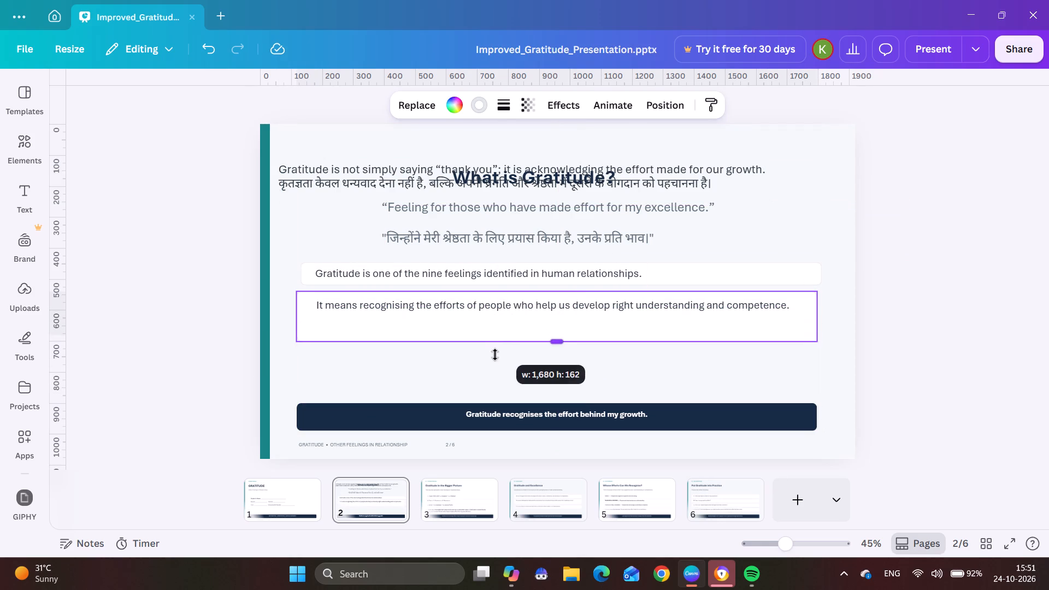
pyautogui.click(494, 297)
pyautogui.moveTo(494, 297); pyautogui.dragTo(499, 354)
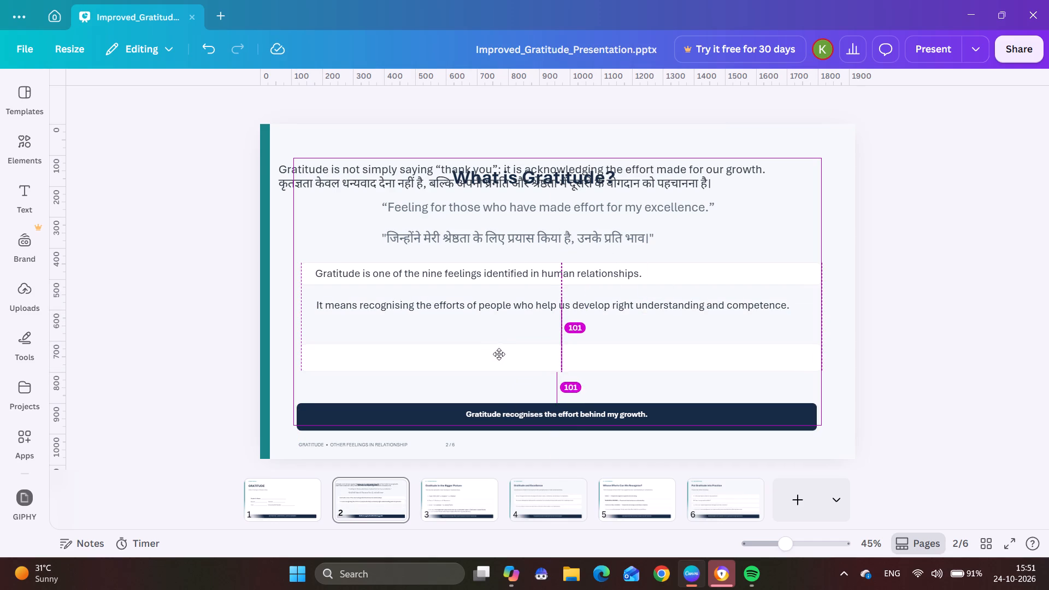
pyautogui.moveTo(499, 354); pyautogui.dragTo(499, 362)
pyautogui.moveTo(503, 302); pyautogui.dragTo(506, 367)
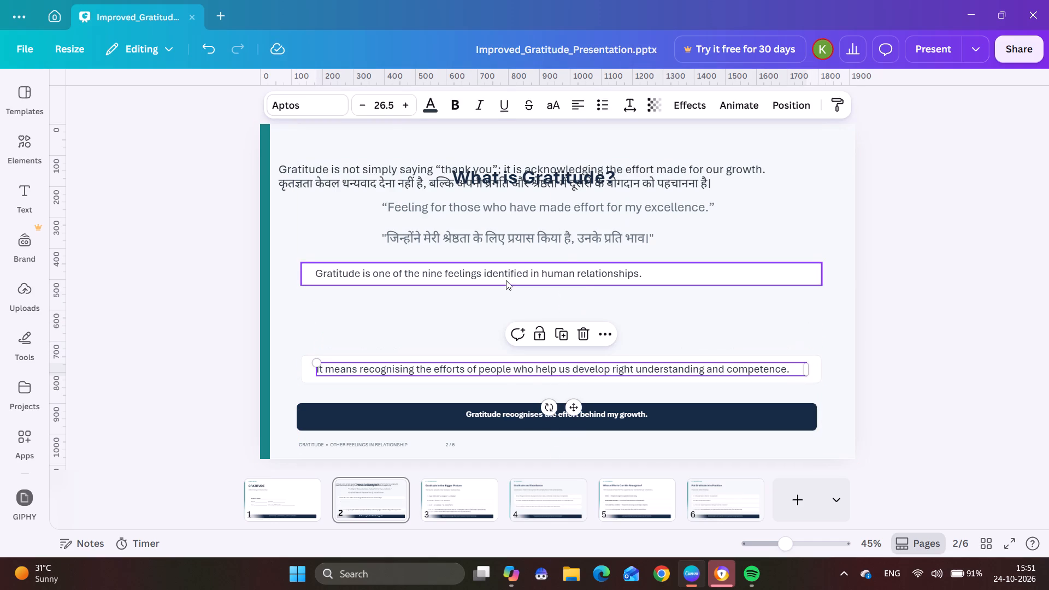
# Move the "Gratitude is one of the nine feelings" statement and its white box down to just above the "It means recognising" statement.
pyautogui.moveTo(506, 280); pyautogui.dragTo(514, 337)
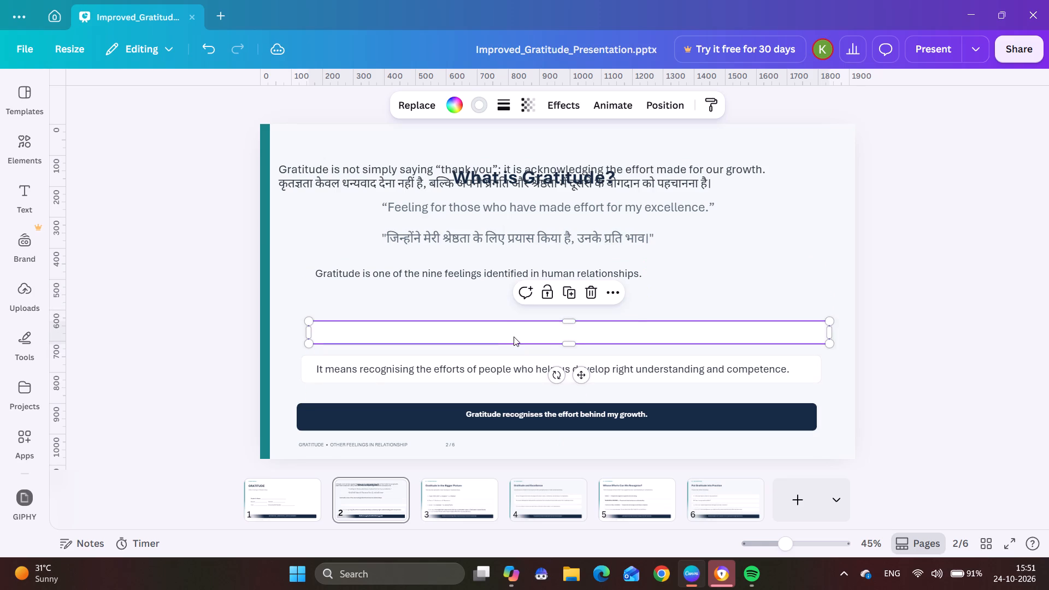
pyautogui.moveTo(498, 274); pyautogui.dragTo(523, 326)
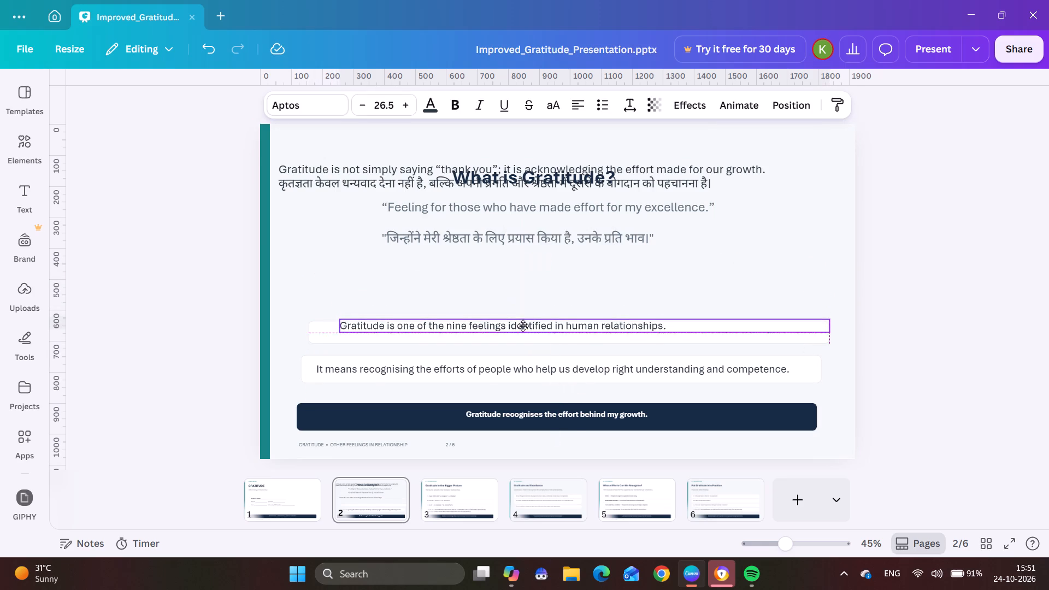
pyautogui.moveTo(523, 326); pyautogui.dragTo(524, 330)
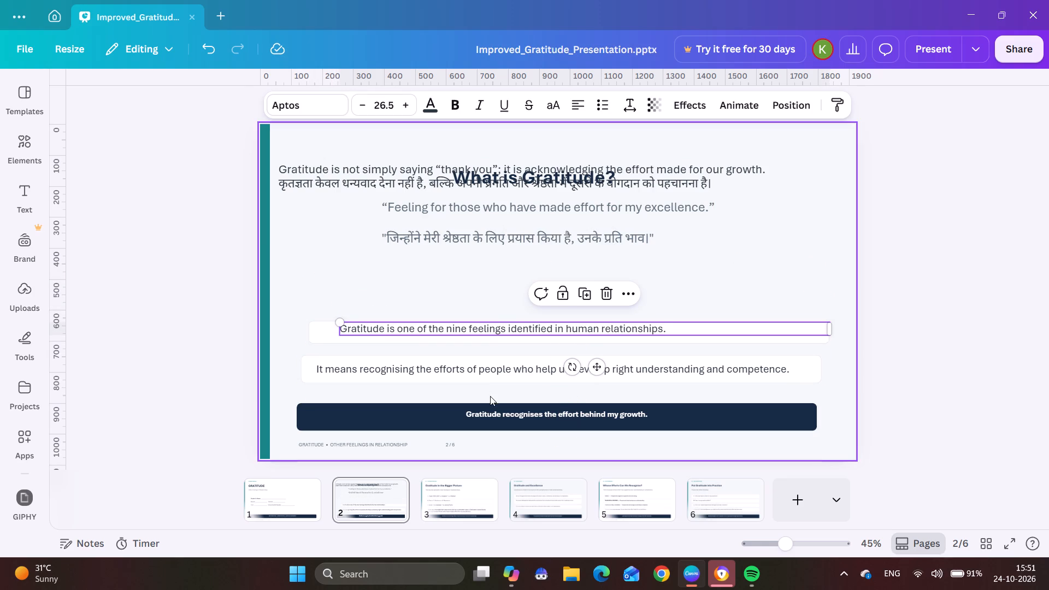
pyautogui.doubleClick(490, 390)
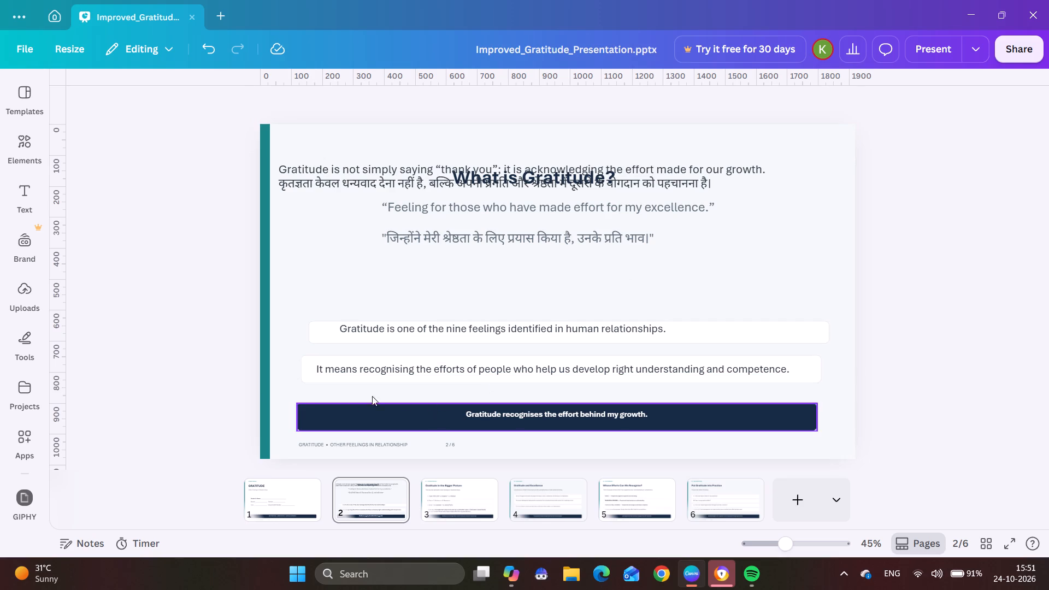
# Move the bilingual "thank you" text off the title, down into the gap between the Hindi quote and the nine feelings statement.
pyautogui.moveTo(408, 179); pyautogui.dragTo(427, 283)
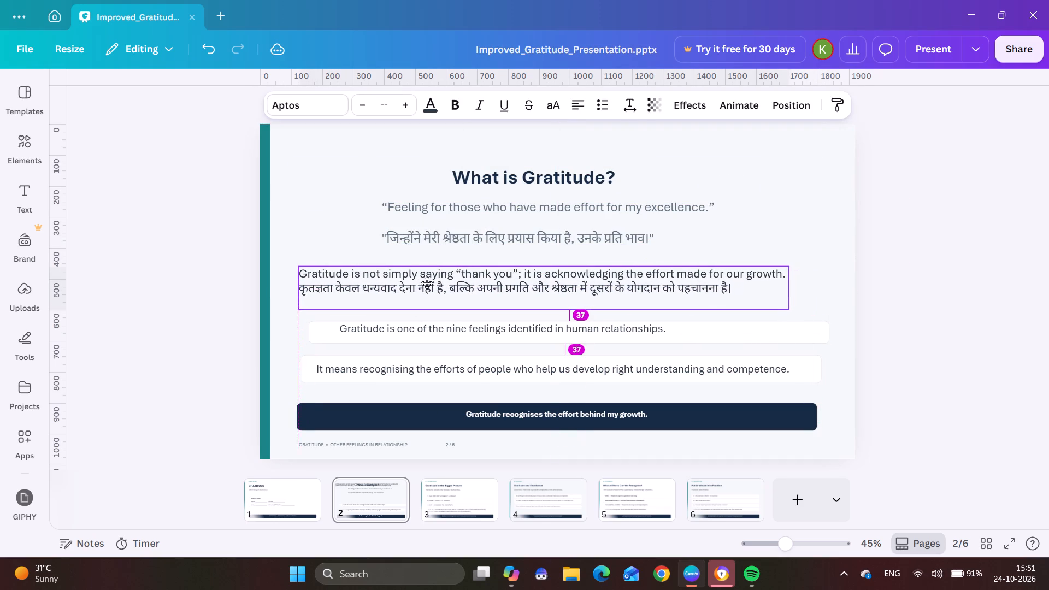
pyautogui.moveTo(427, 283); pyautogui.dragTo(426, 286)
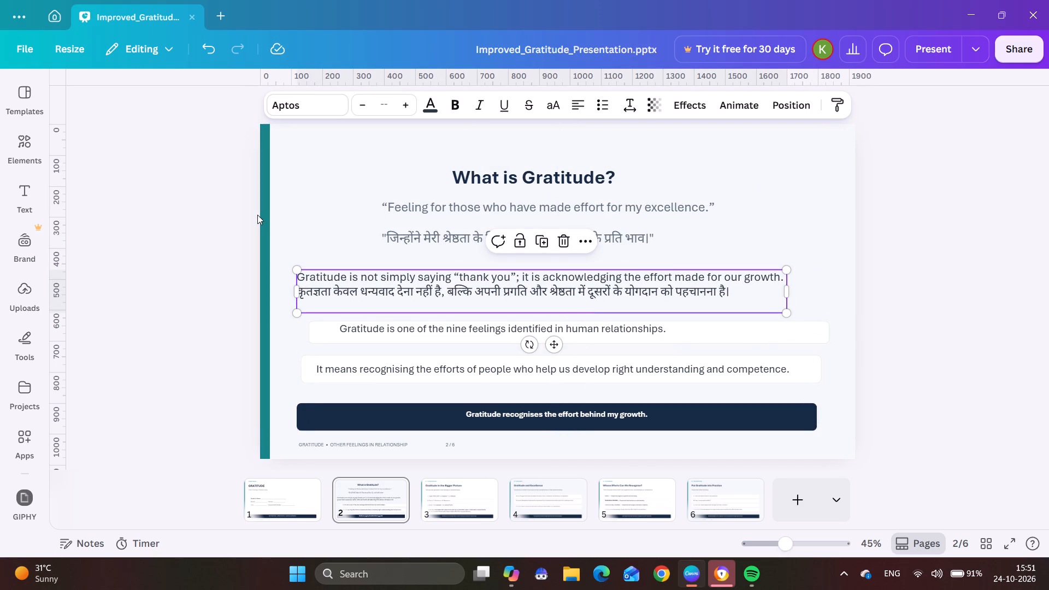
pyautogui.click(298, 214)
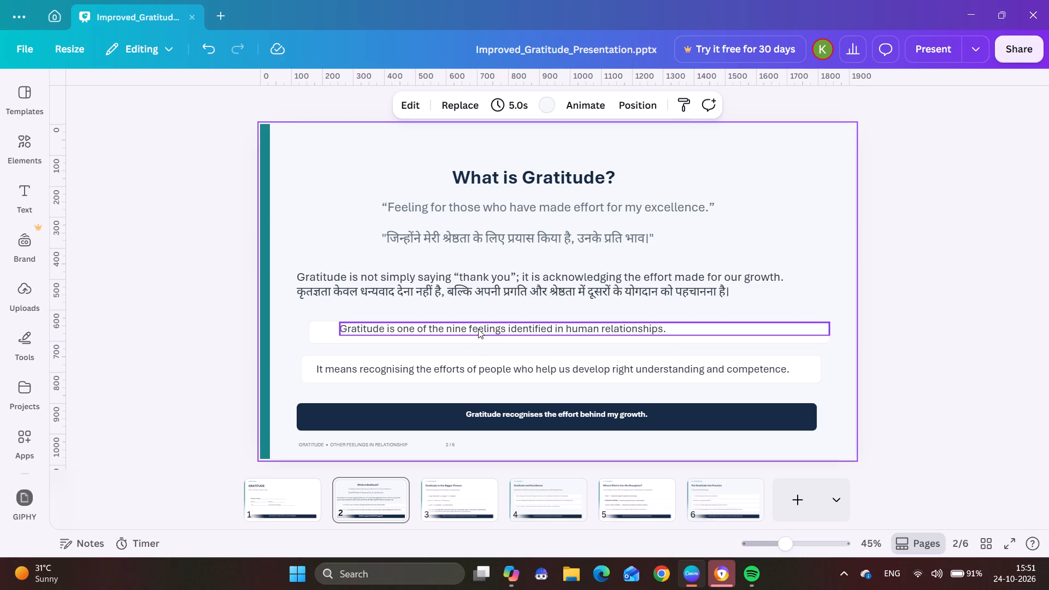
# Shift the text of the two boxed statements further right inside their white boxes, raising the "It means recognising" line slightly.
pyautogui.moveTo(478, 329); pyautogui.dragTo(496, 332)
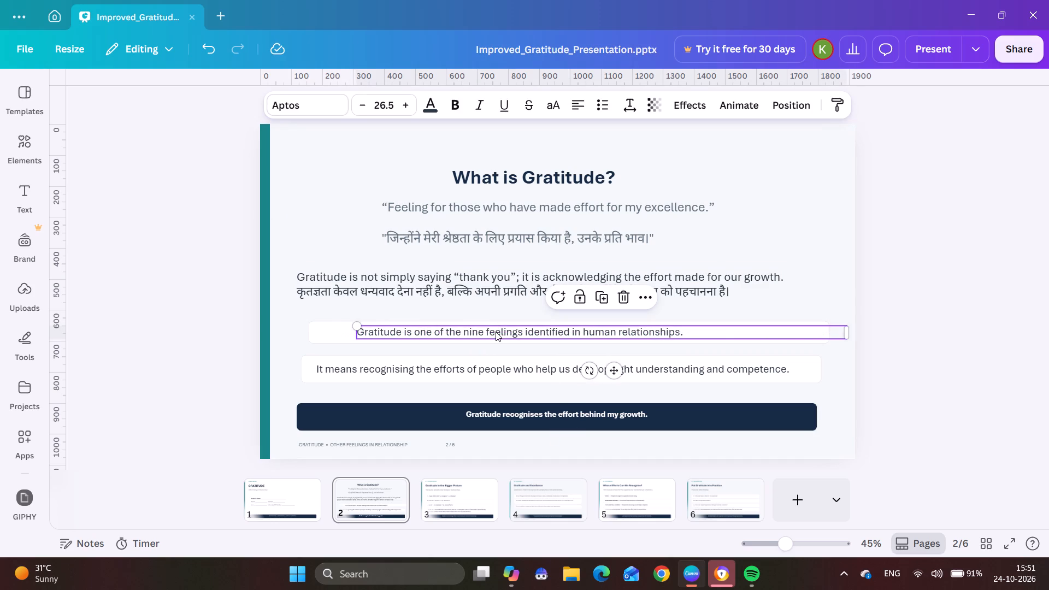
pyautogui.moveTo(504, 369); pyautogui.dragTo(524, 363)
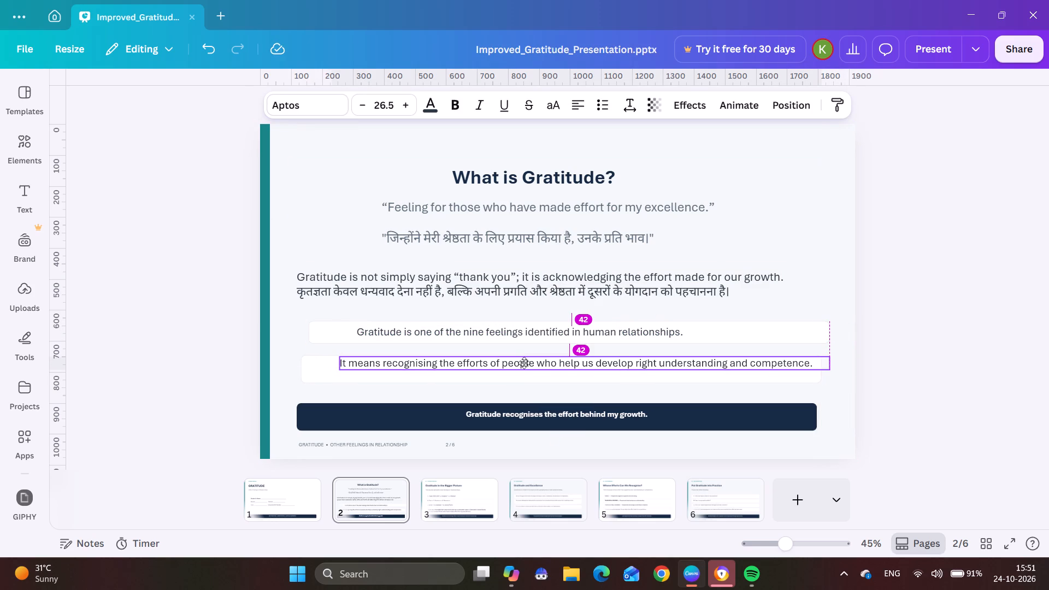
pyautogui.moveTo(524, 363); pyautogui.dragTo(523, 364)
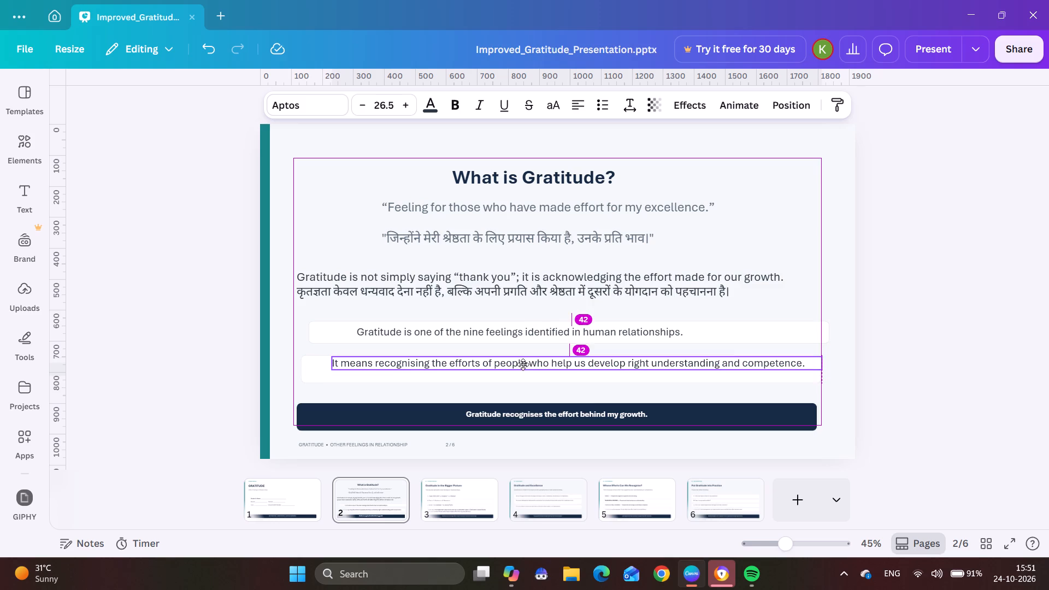
pyautogui.moveTo(523, 364); pyautogui.dragTo(522, 362)
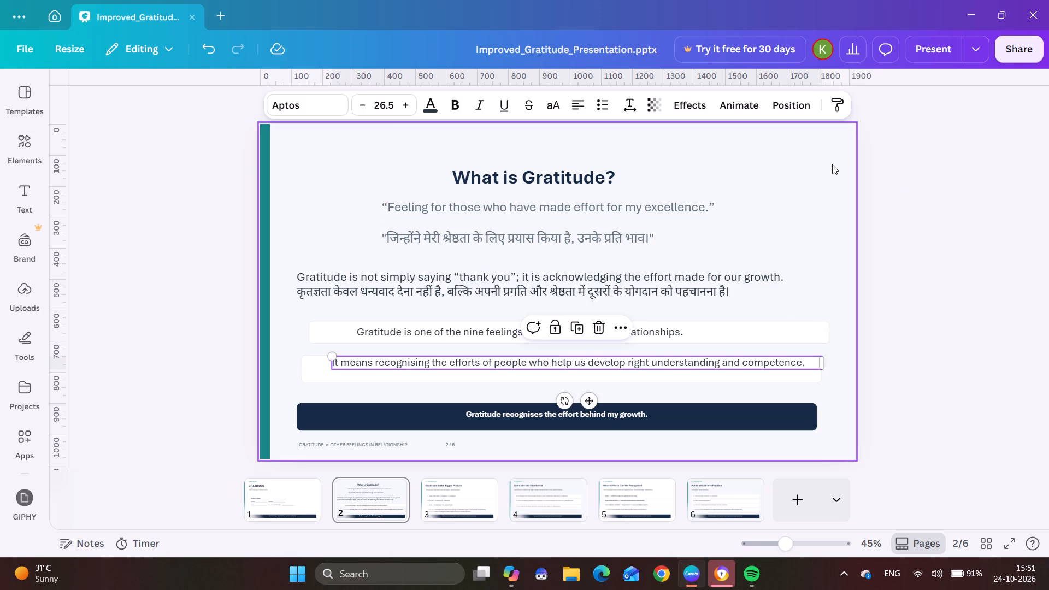
pyautogui.click(832, 164)
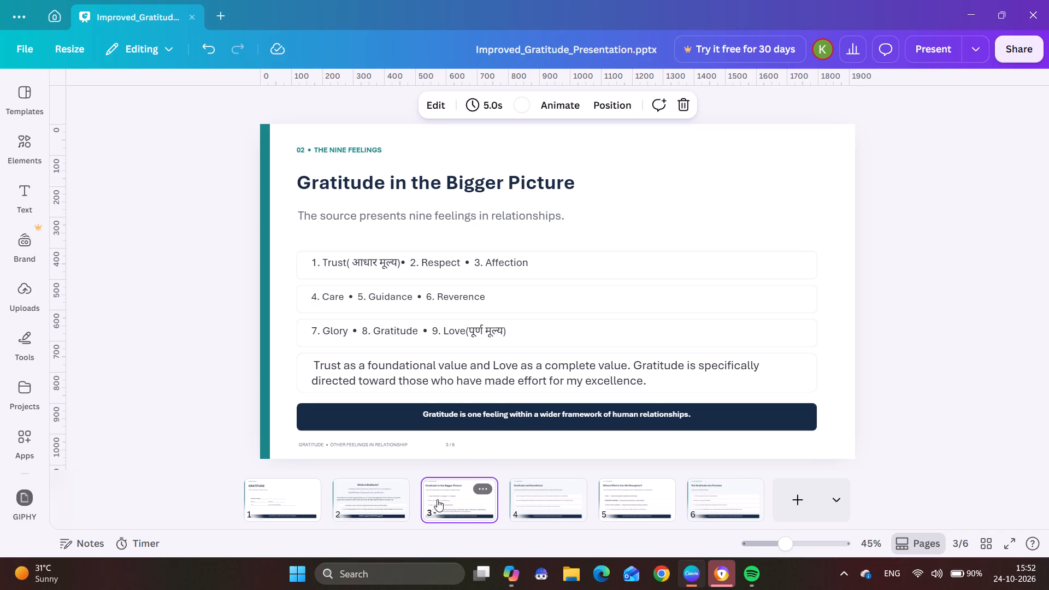
pyautogui.click(529, 499)
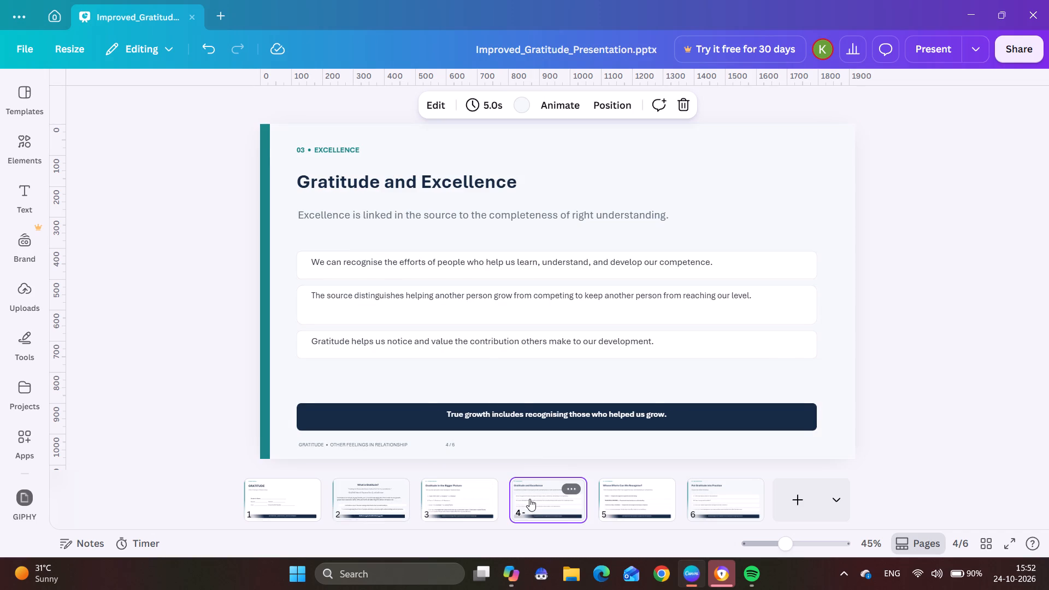
pyautogui.click(620, 503)
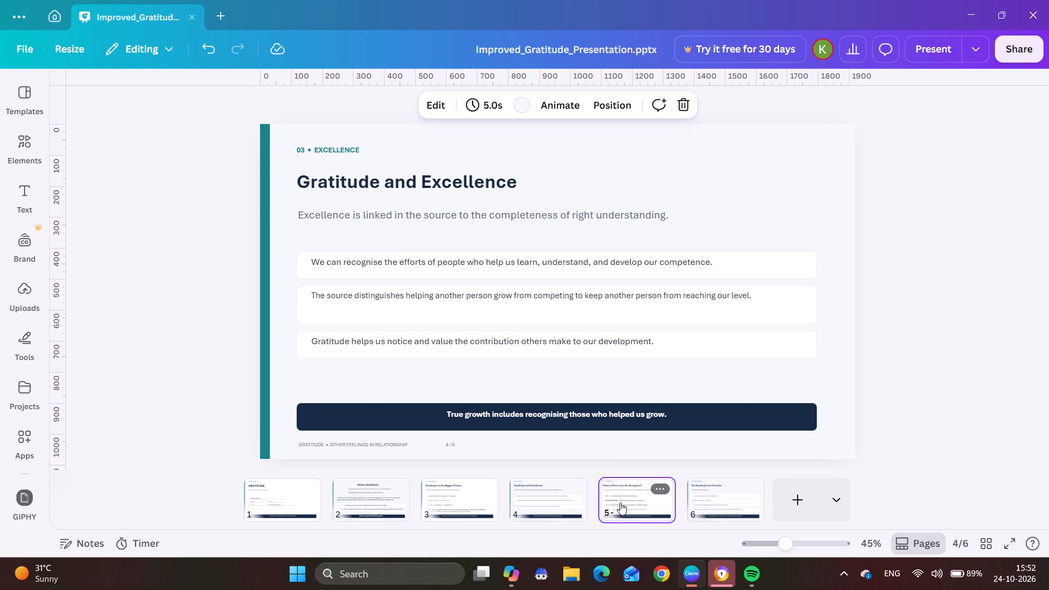
pyautogui.click(702, 495)
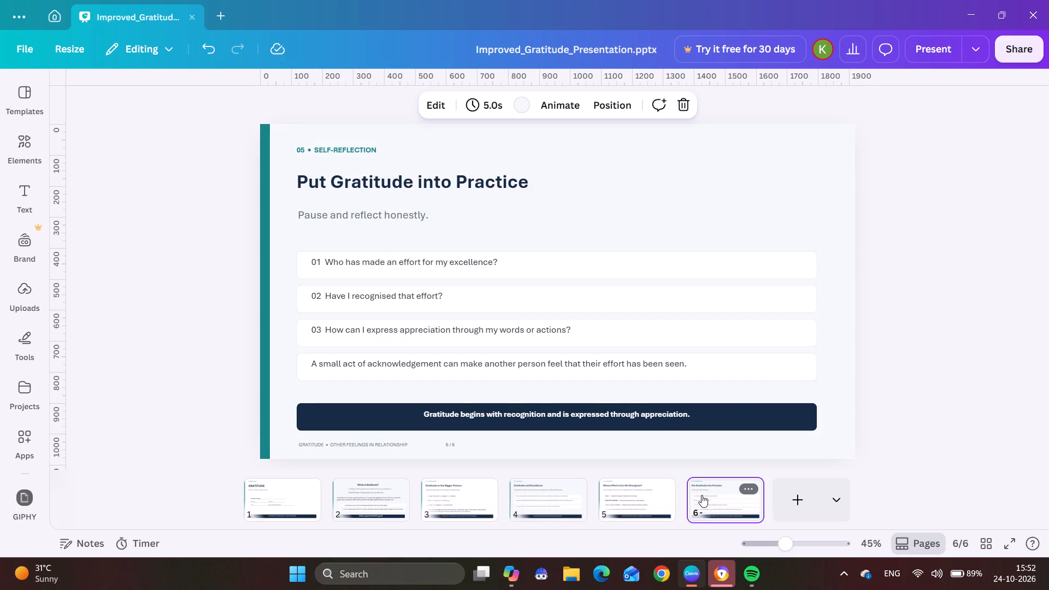
pyautogui.click(599, 502)
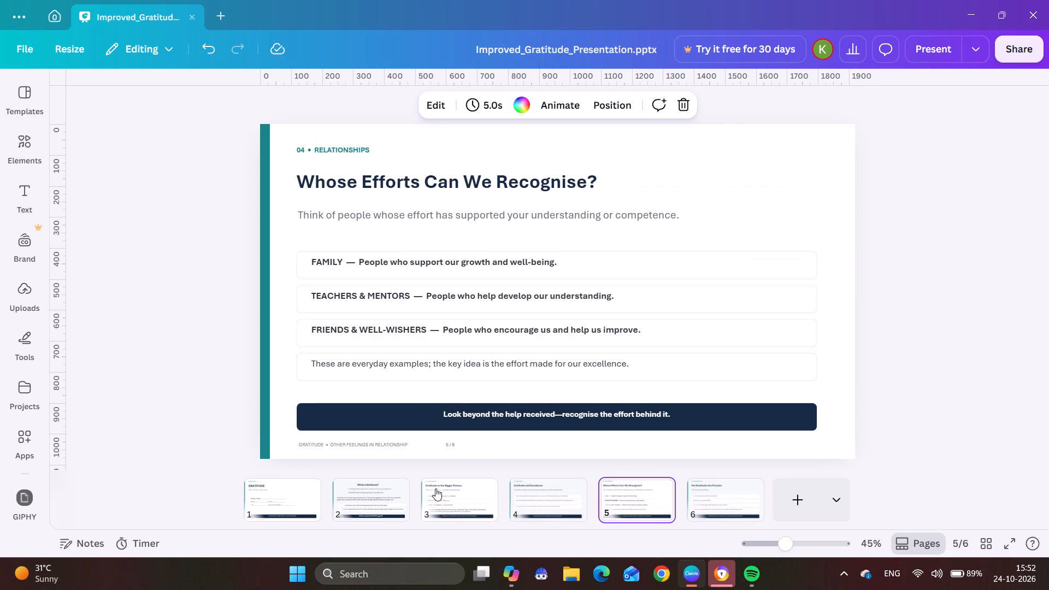
# On page 3, move the title up to just under the "02 • THE NINE FEELINGS" label and delete that label.
pyautogui.click(434, 513)
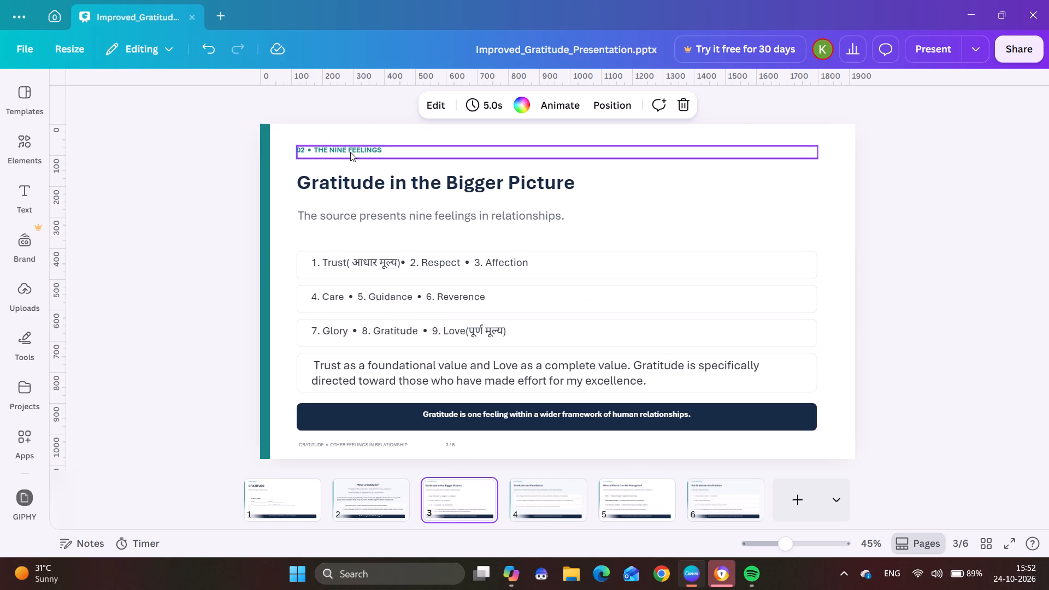
pyautogui.moveTo(351, 178); pyautogui.dragTo(385, 168)
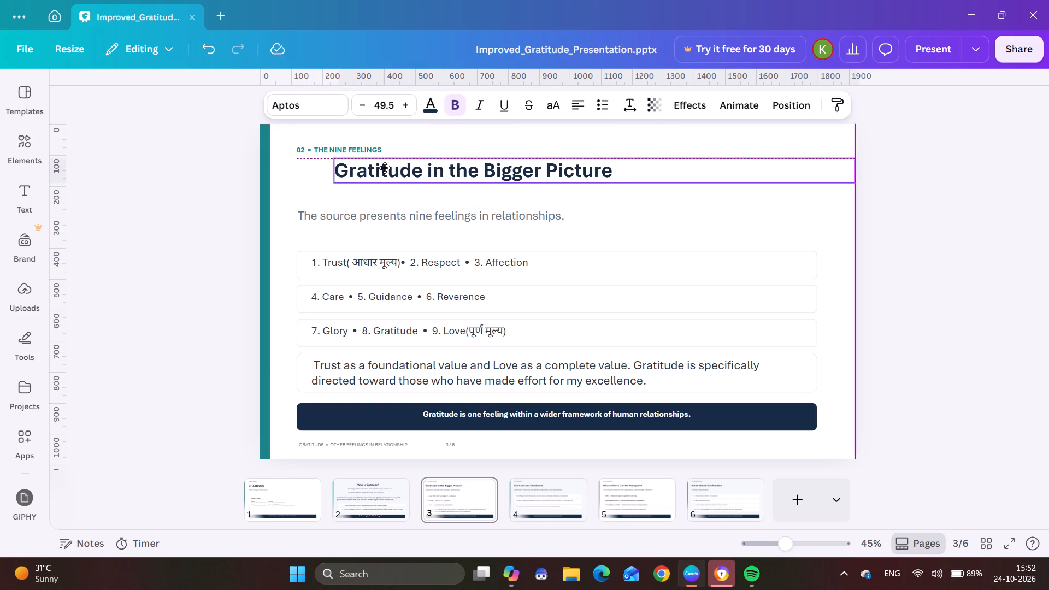
pyautogui.moveTo(385, 168); pyautogui.dragTo(357, 166)
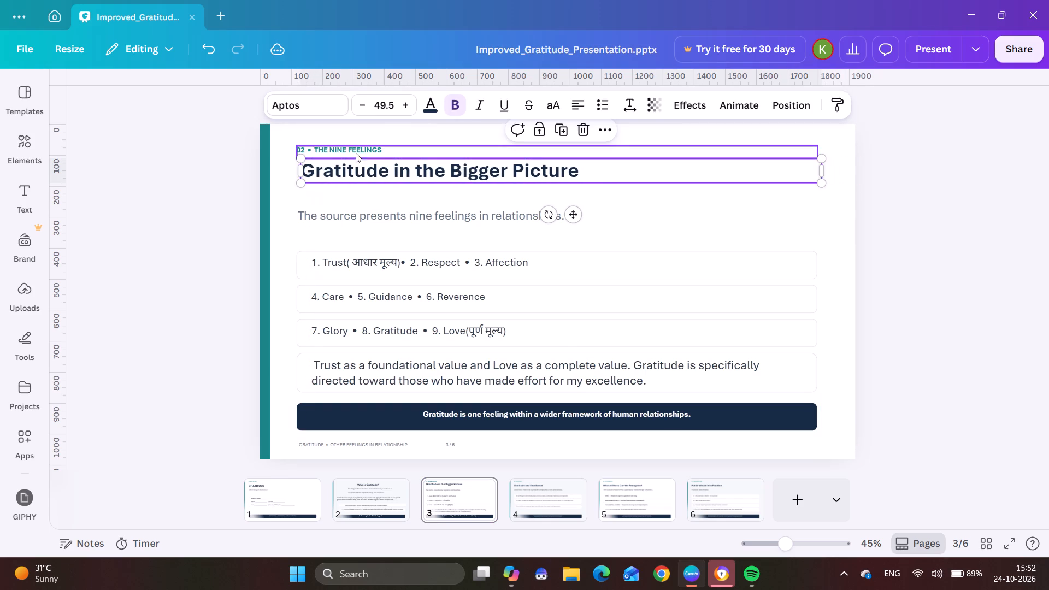
pyautogui.click(355, 148)
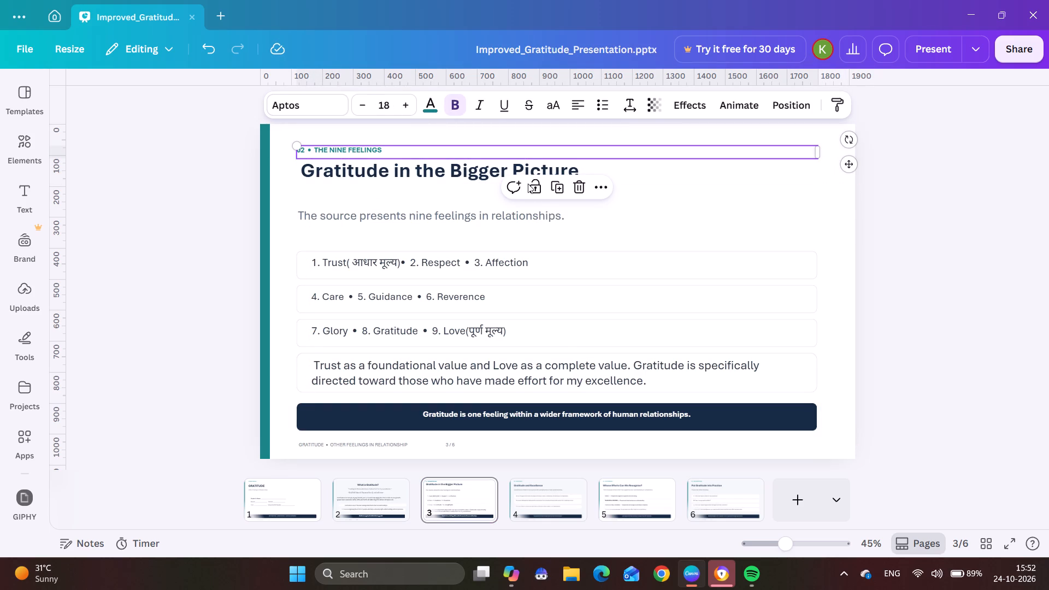
pyautogui.click(582, 181)
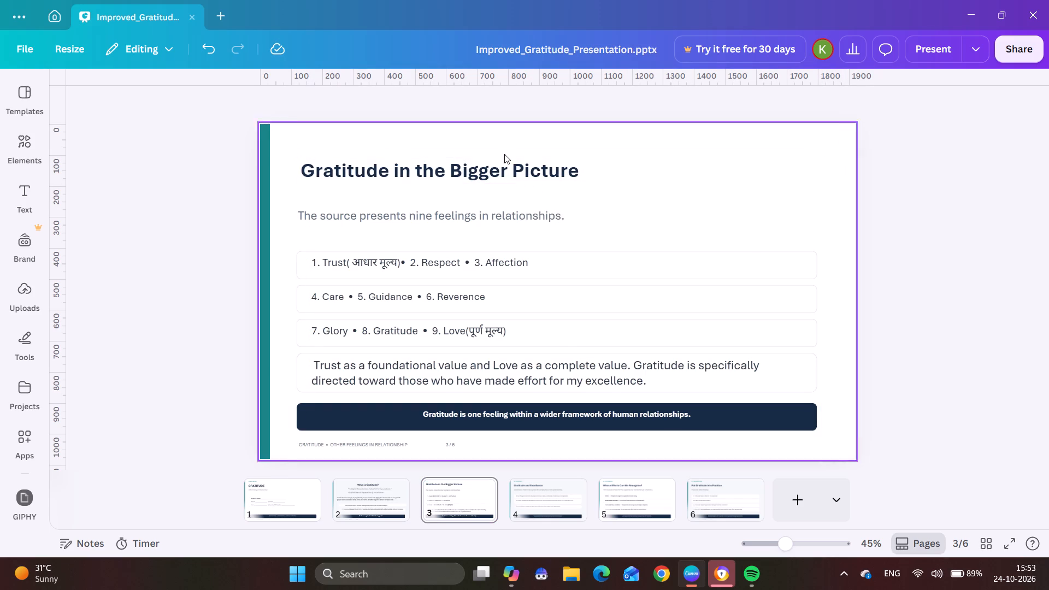
# Move the "Gratitude in the Bigger Picture" title up into the deleted label's place, slightly further left.
pyautogui.moveTo(481, 173); pyautogui.dragTo(469, 156)
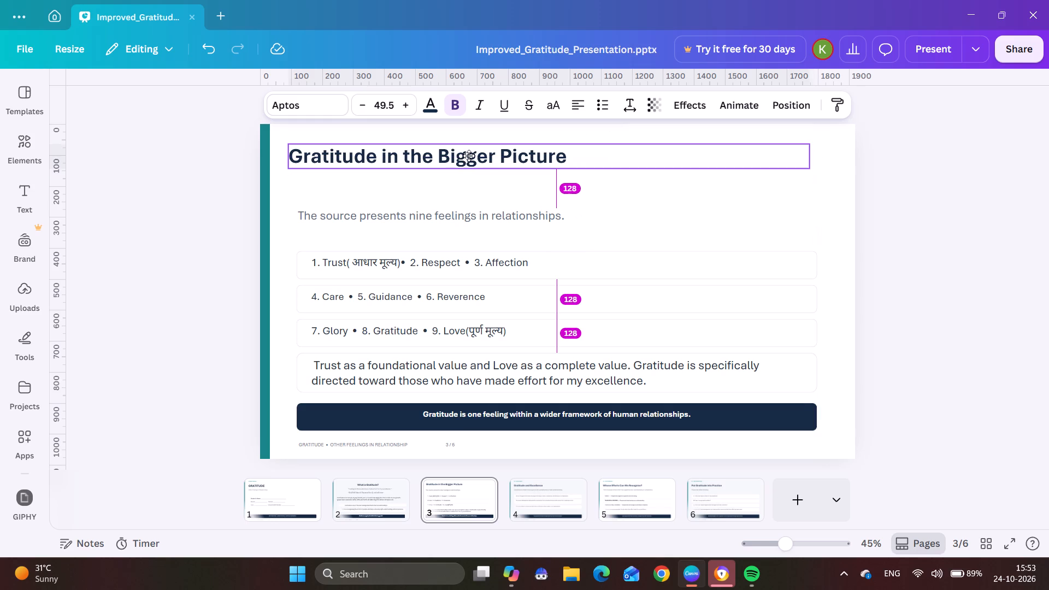
pyautogui.moveTo(469, 156); pyautogui.dragTo(469, 156)
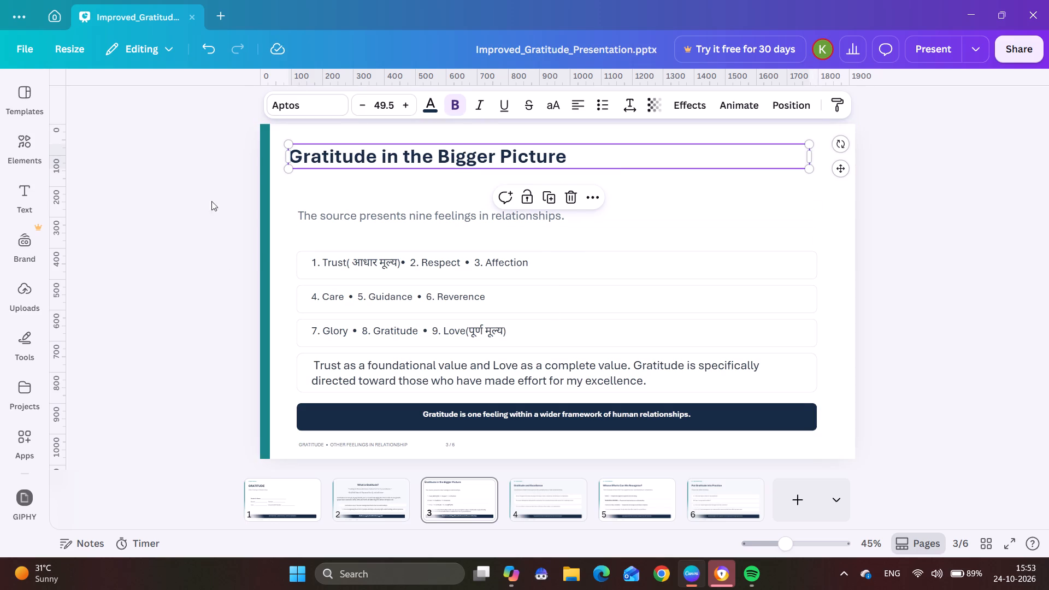
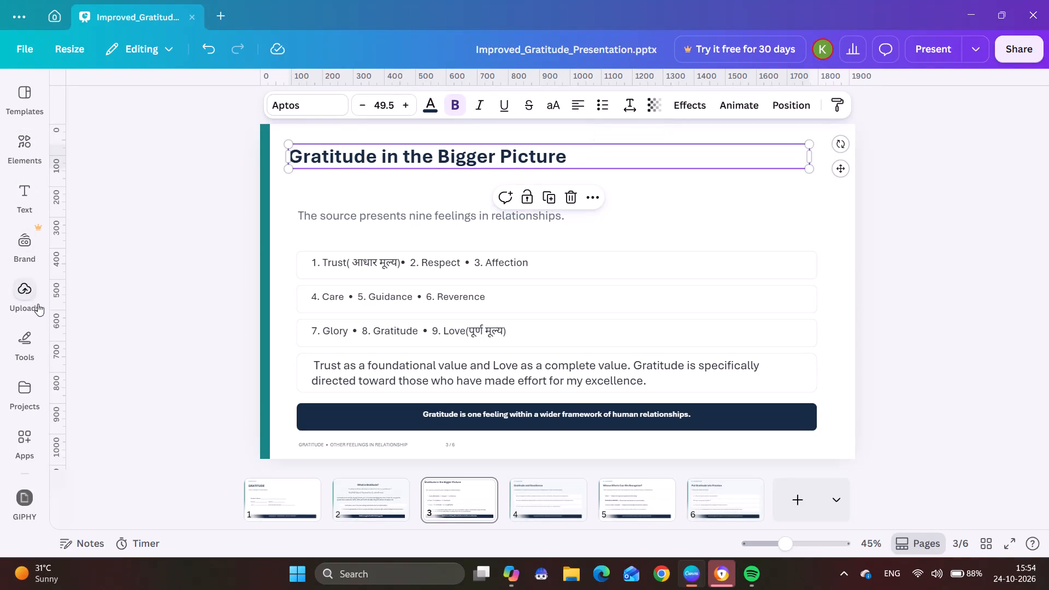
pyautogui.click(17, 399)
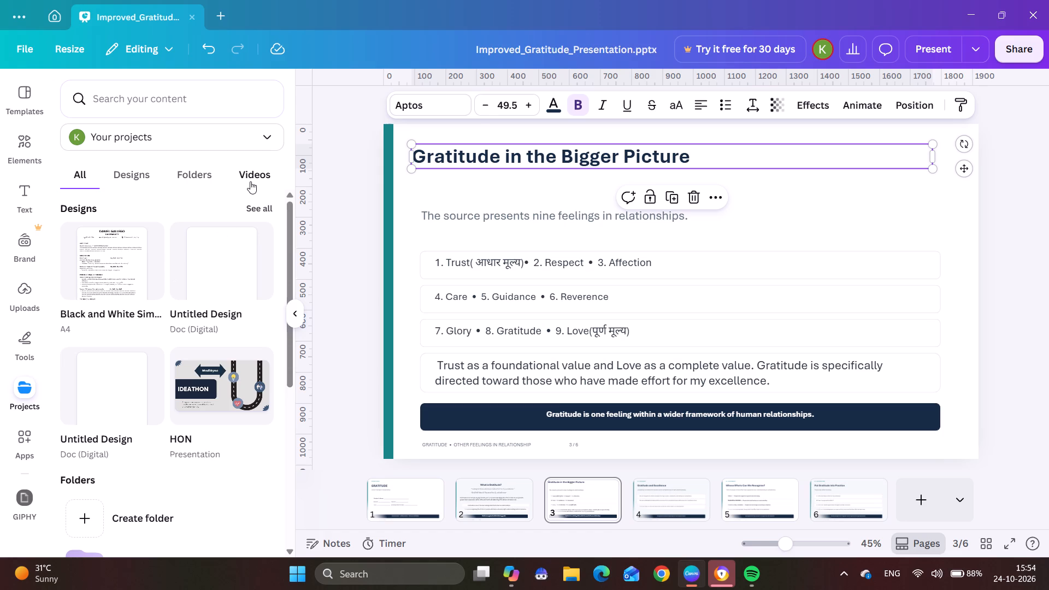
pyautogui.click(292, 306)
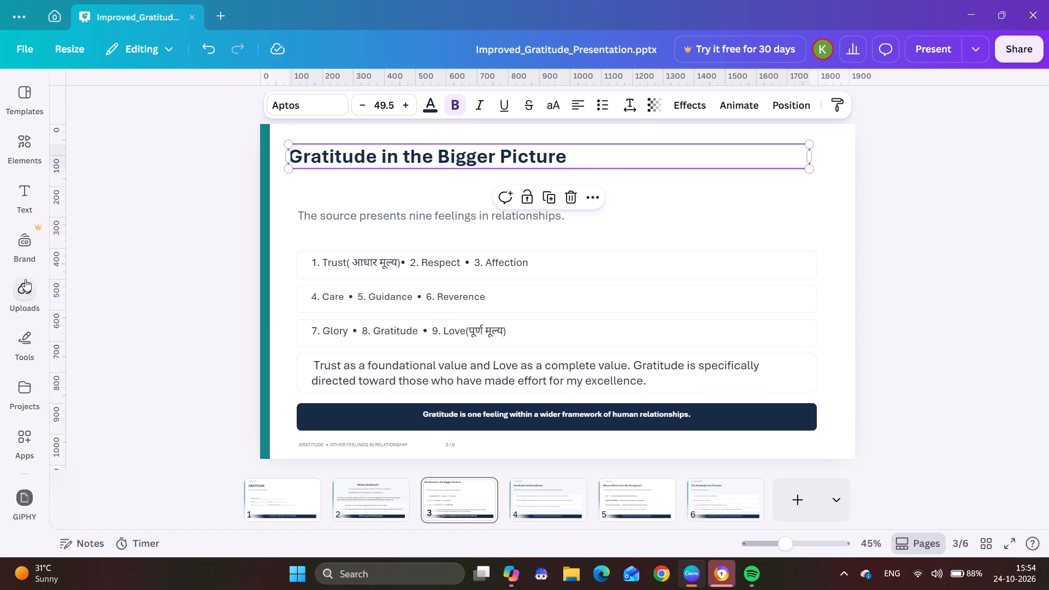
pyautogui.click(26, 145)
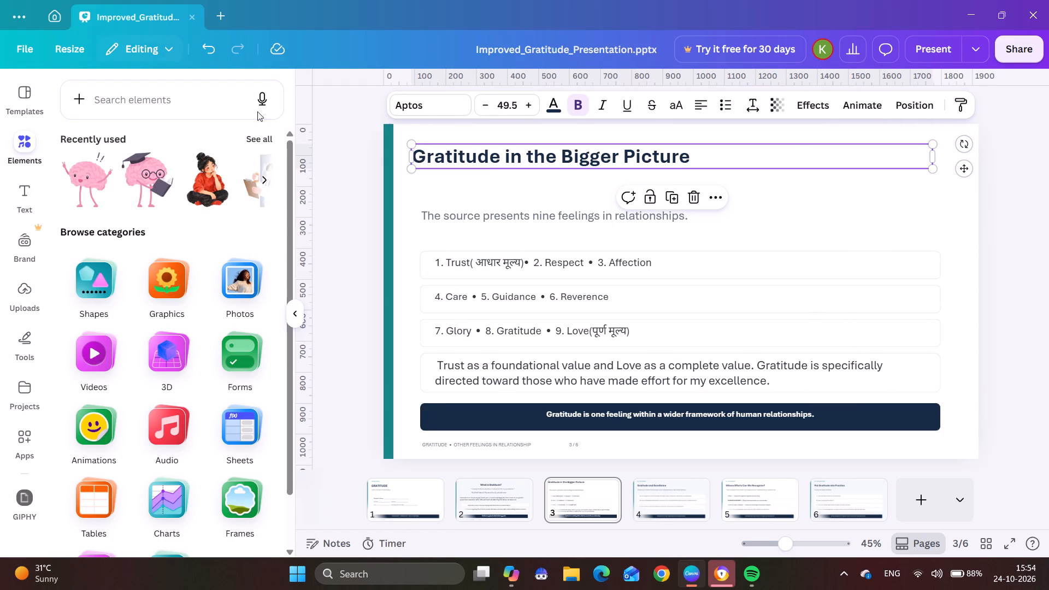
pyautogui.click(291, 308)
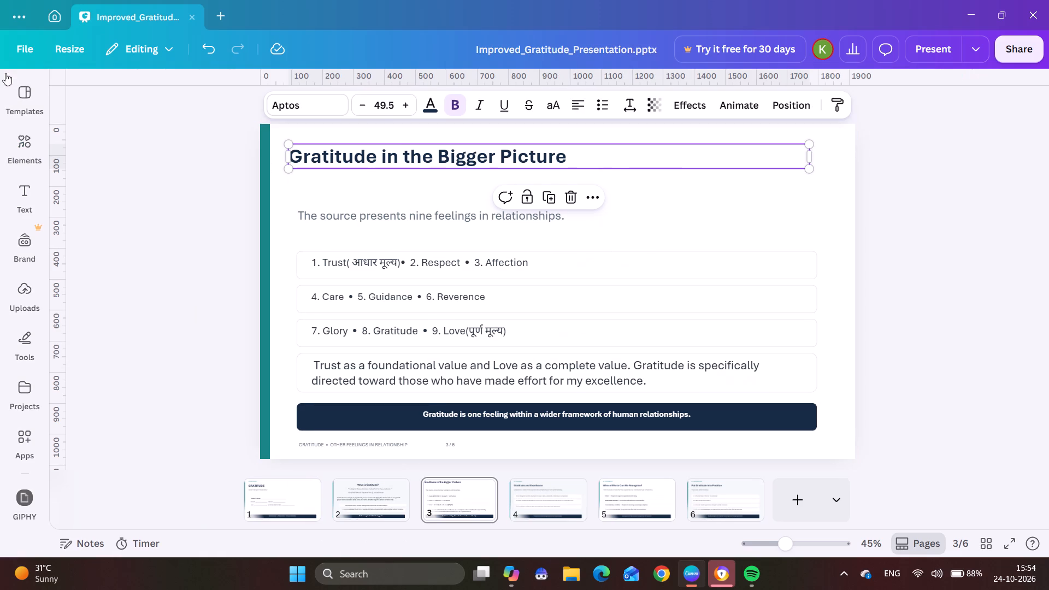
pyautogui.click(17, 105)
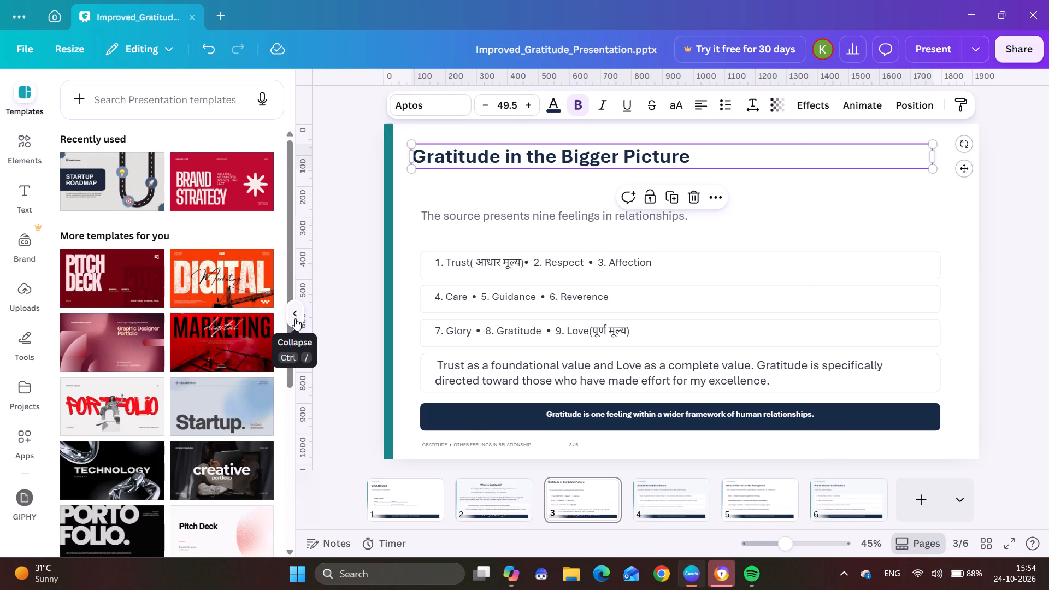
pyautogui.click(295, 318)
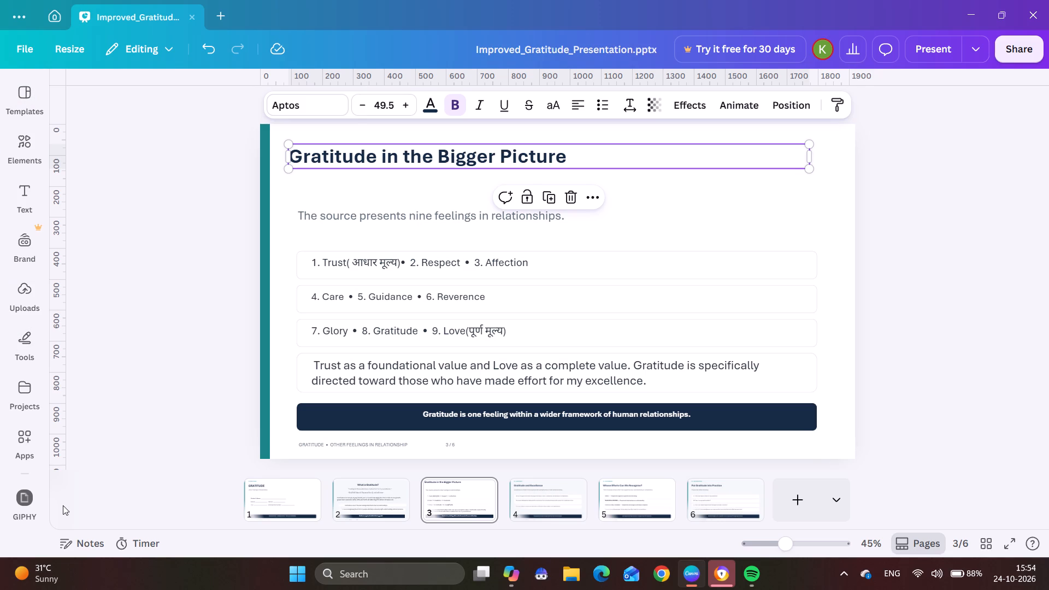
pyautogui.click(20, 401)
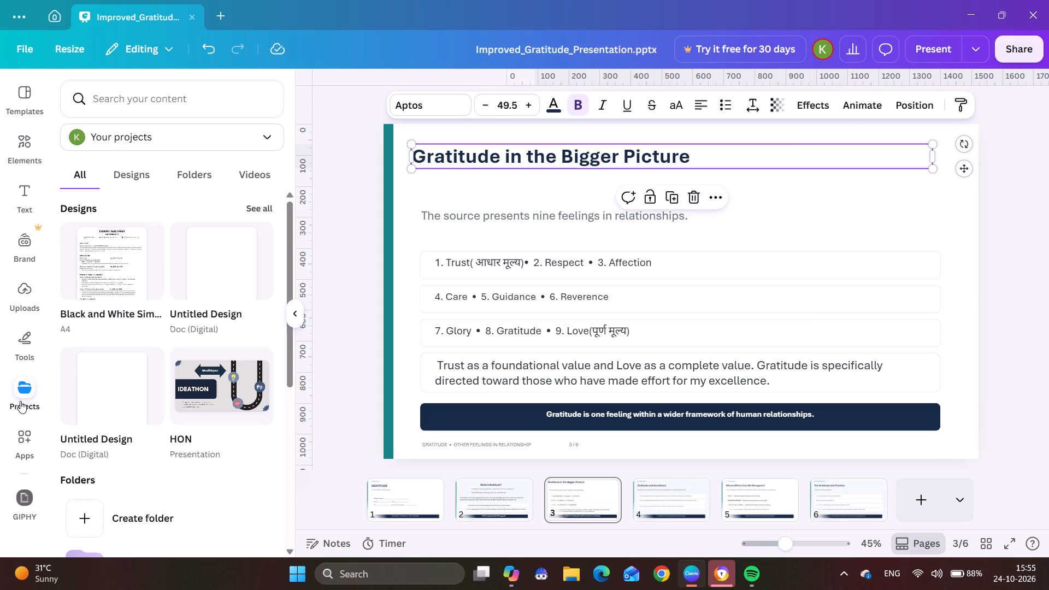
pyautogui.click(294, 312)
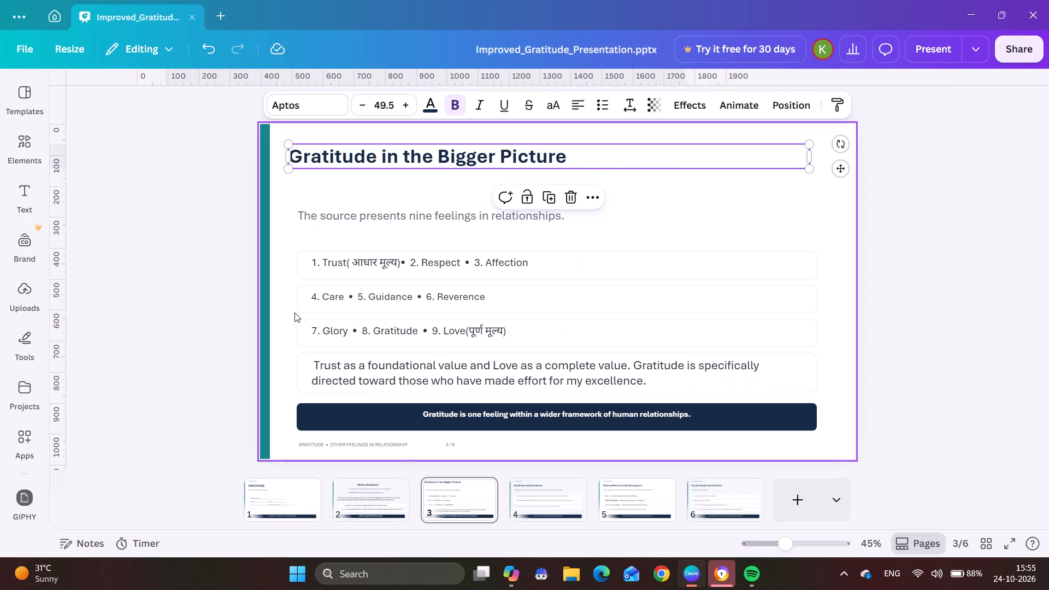
# Insert a blank table with three columns and four rows on page 3.
pyautogui.click(16, 343)
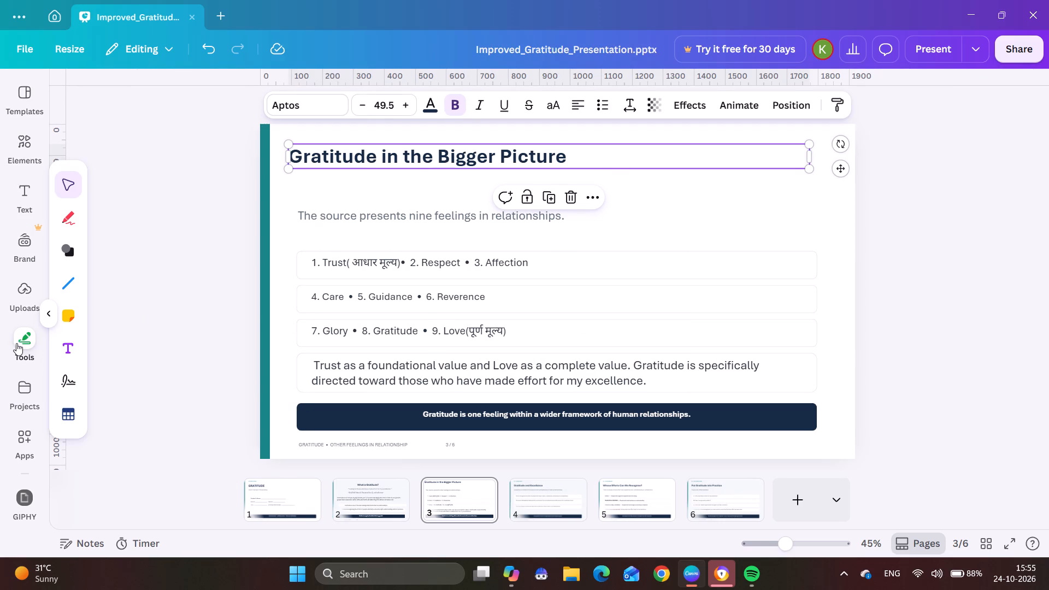
pyautogui.click(69, 406)
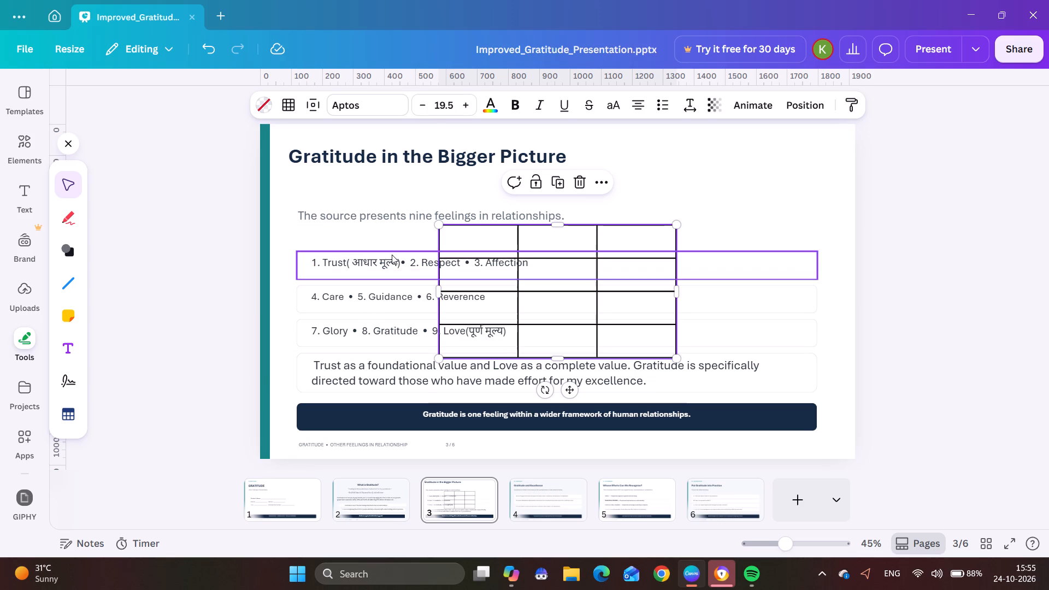
# Delete the three text lines listing the nine feelings, along with the outline boxes of the first and third lines.
pyautogui.click(374, 262)
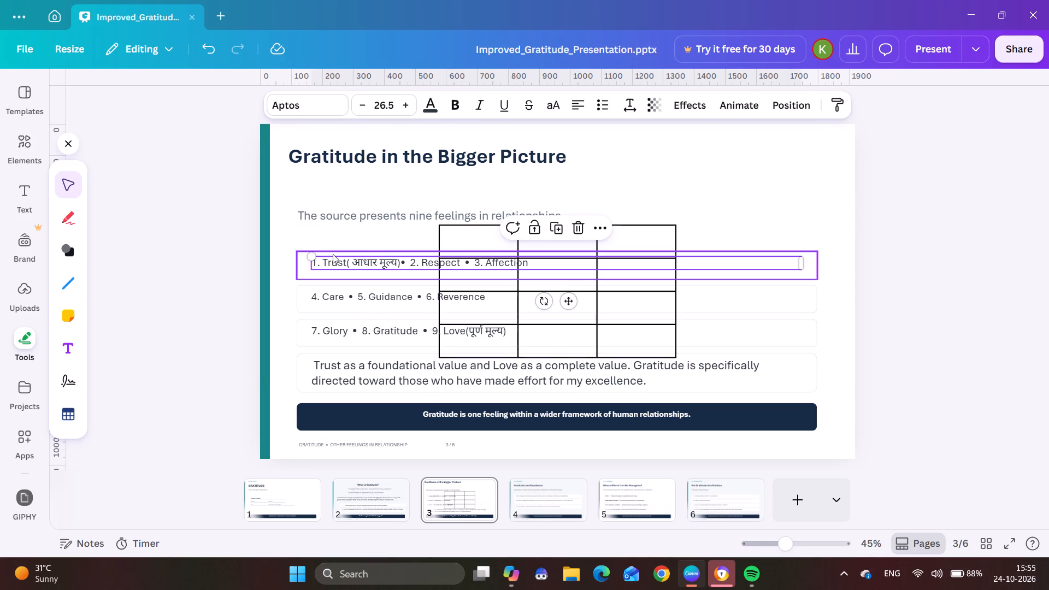
pyautogui.click(333, 254)
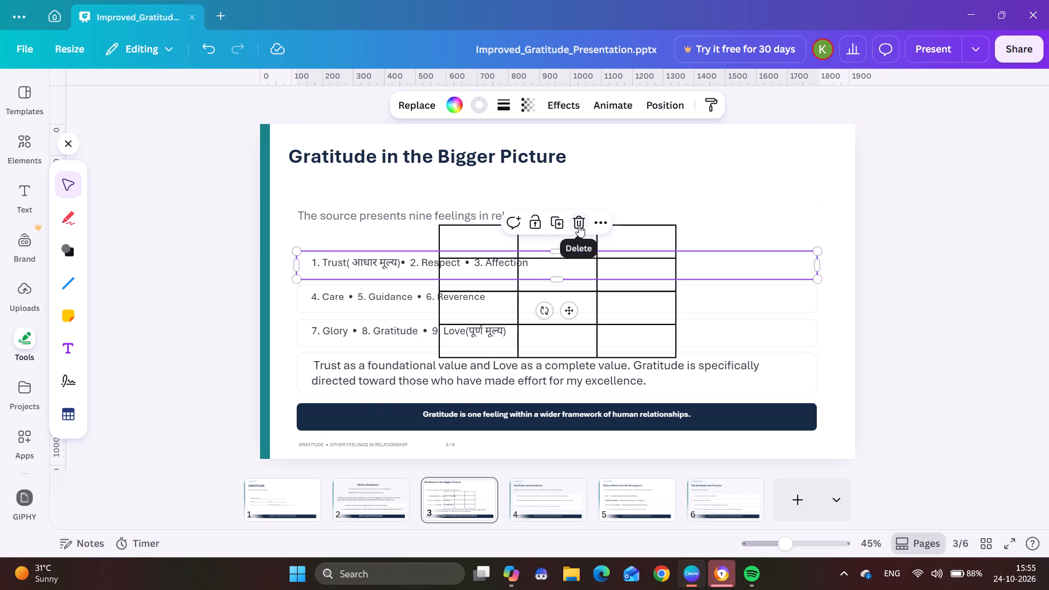
pyautogui.click(579, 225)
pyautogui.click(400, 260)
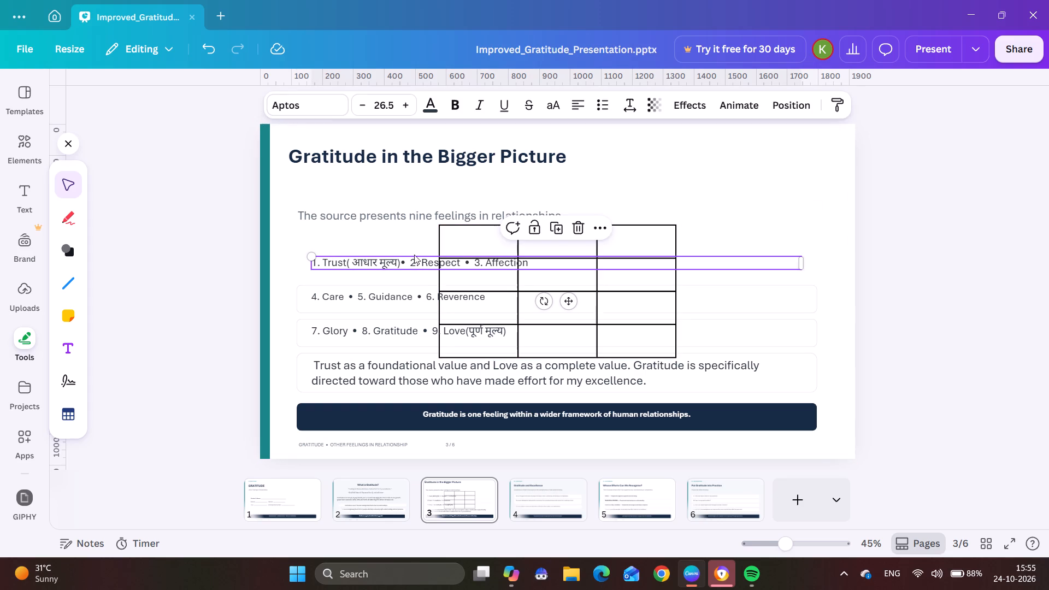
pyautogui.click(579, 223)
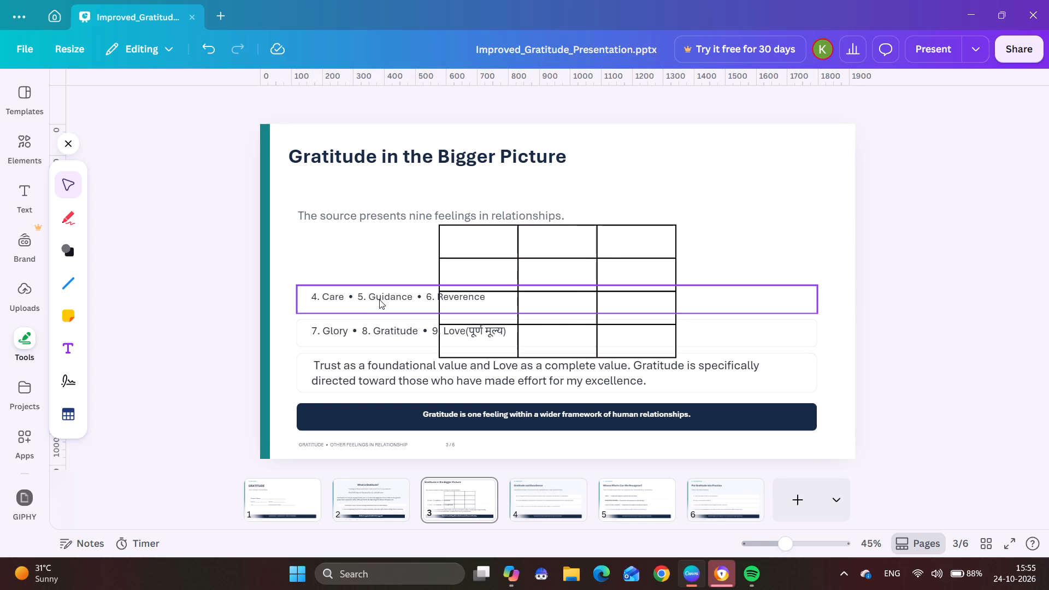
pyautogui.click(379, 299)
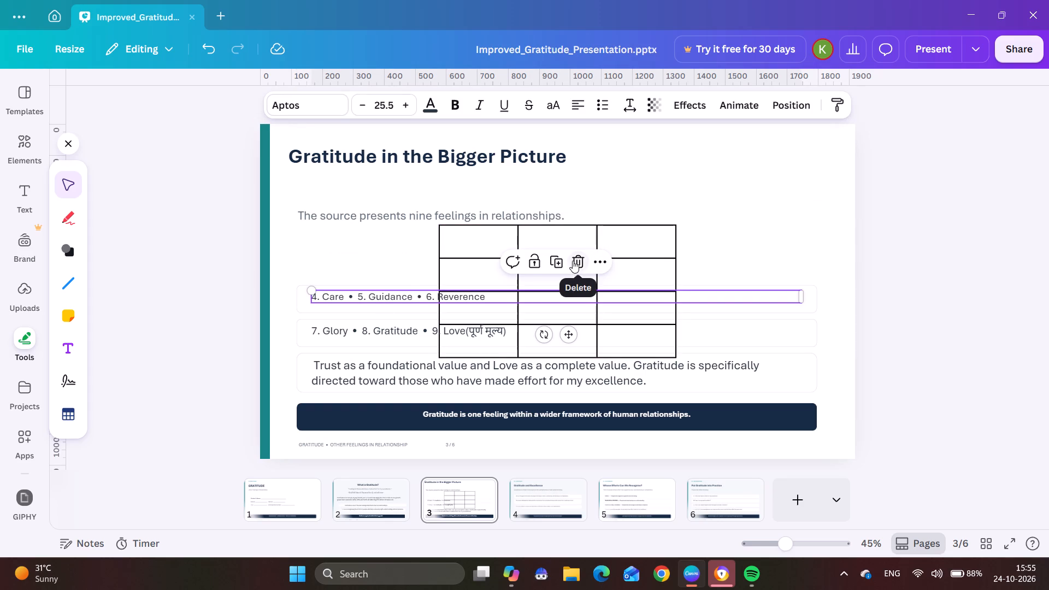
pyautogui.click(573, 261)
pyautogui.click(383, 328)
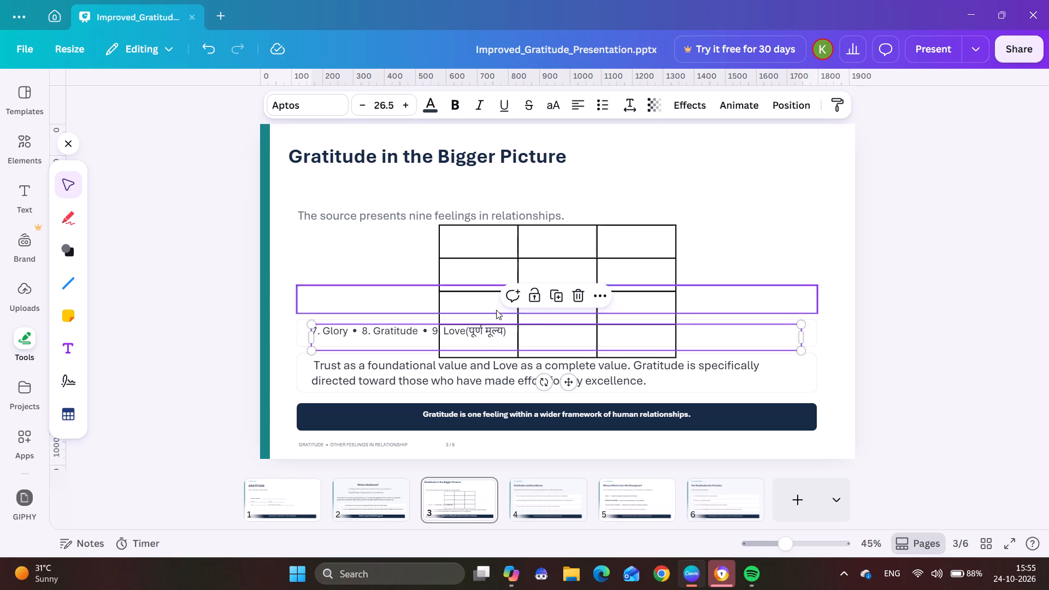
pyautogui.click(575, 291)
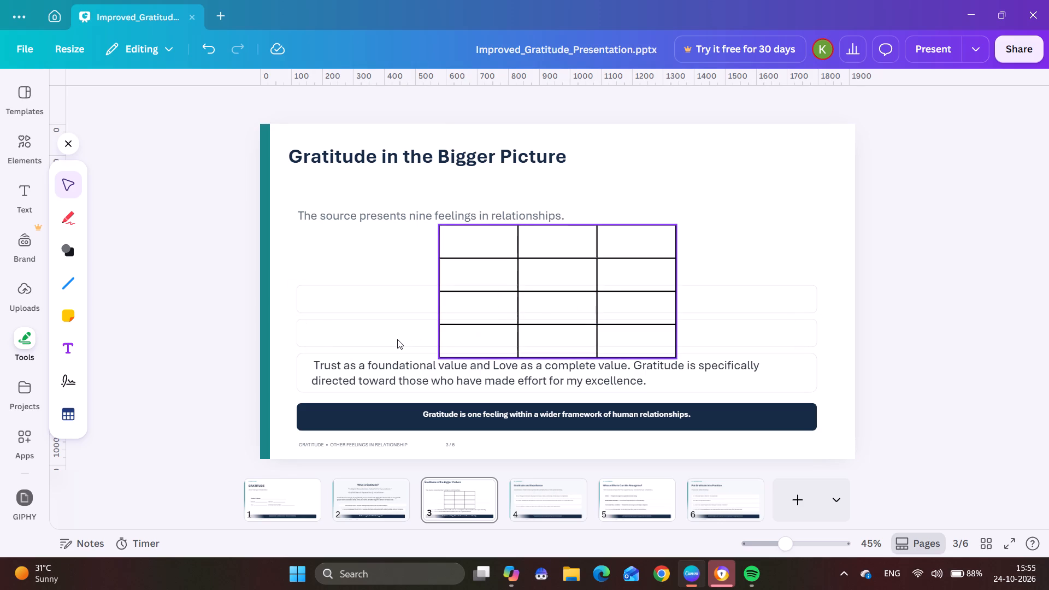
pyautogui.click(396, 339)
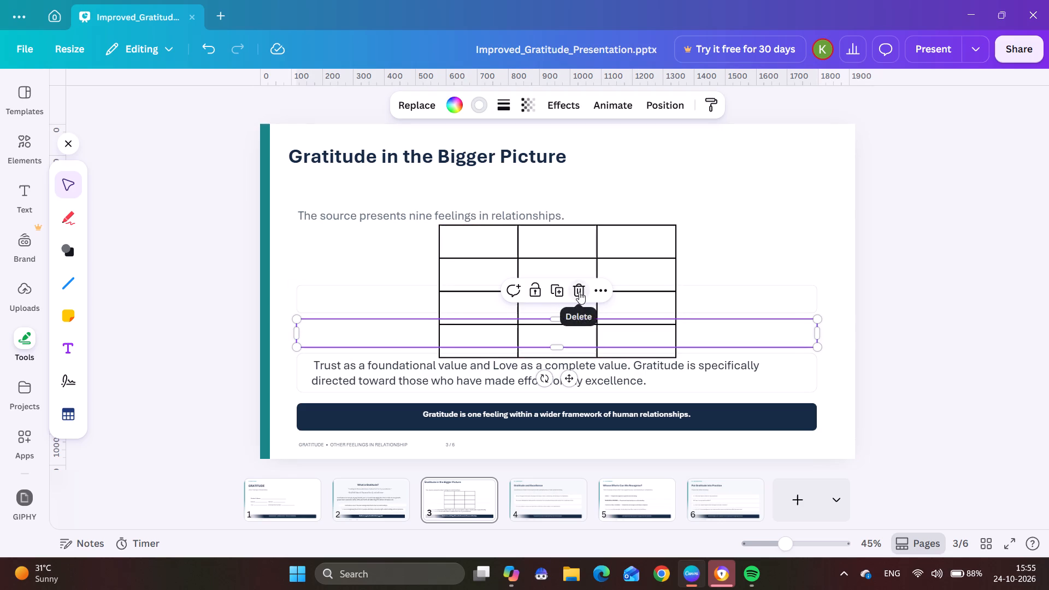
pyautogui.click(579, 292)
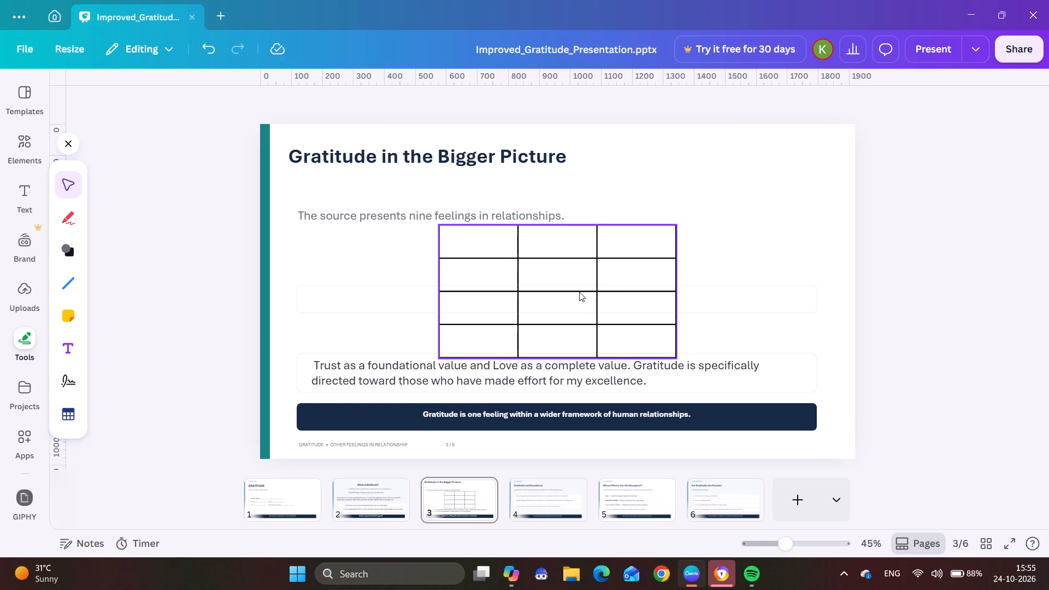
# Replace the page 3 footer text "GRATITUDE • OTHER FEELINGS IN RELATIONSHIP" with the presenter's name, keeping the page number.
pyautogui.click(516, 364)
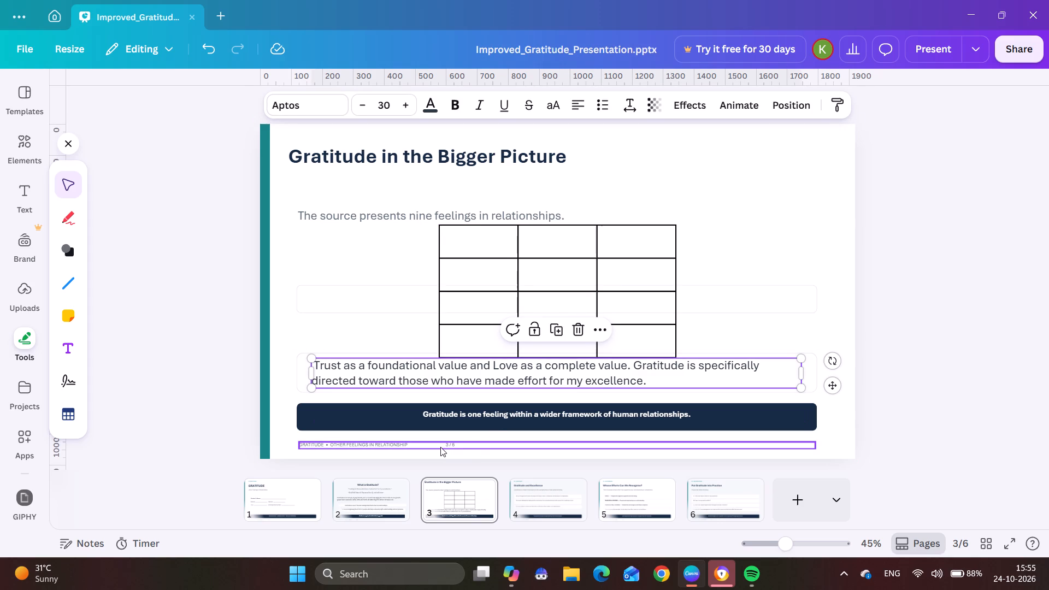
pyautogui.click(457, 441)
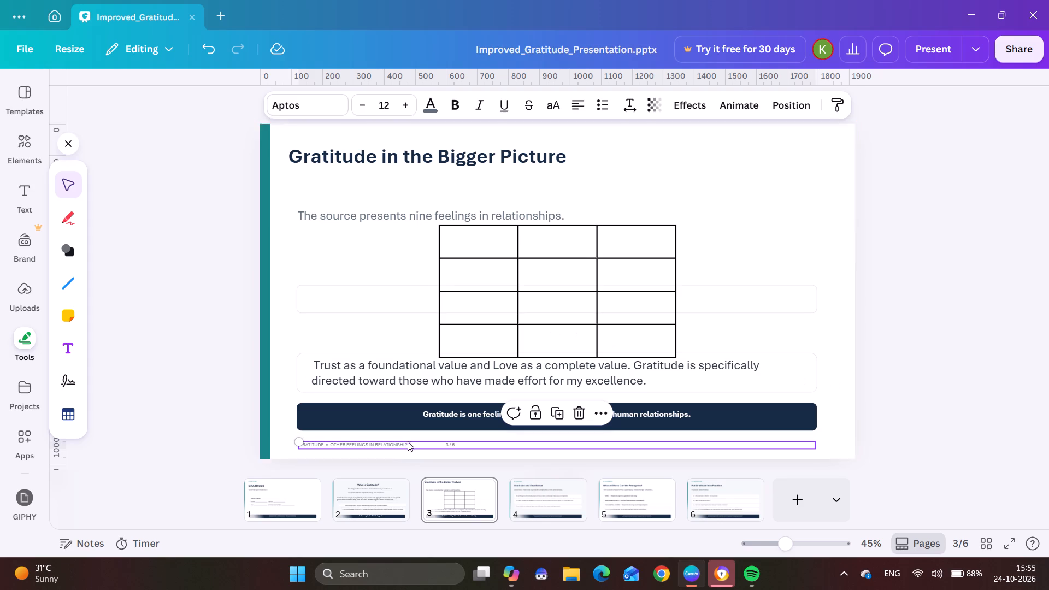
pyautogui.click(409, 440)
pyautogui.press('BackSpace')
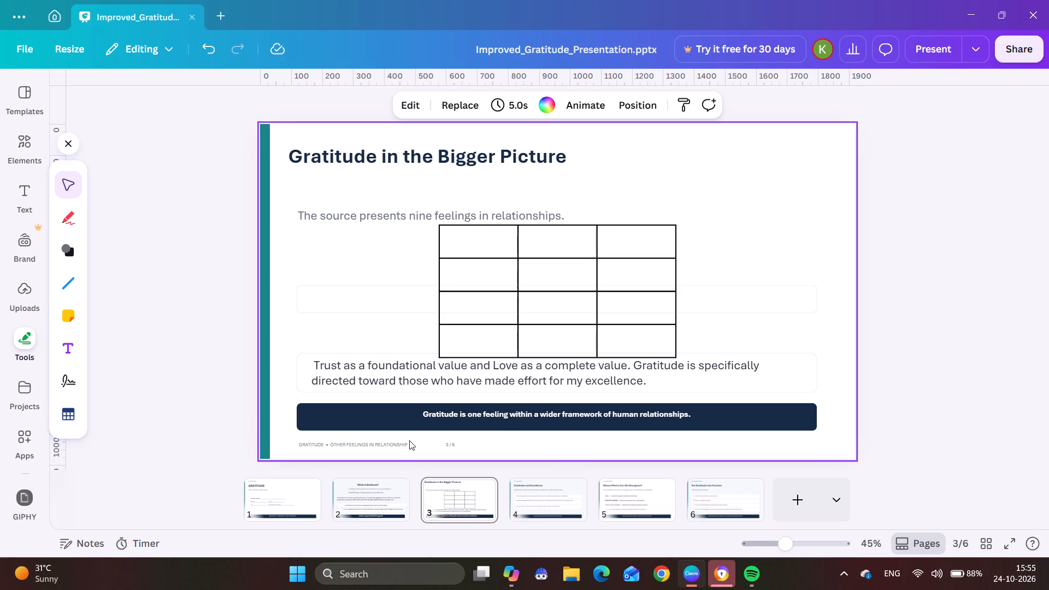
pyautogui.doubleClick(414, 442)
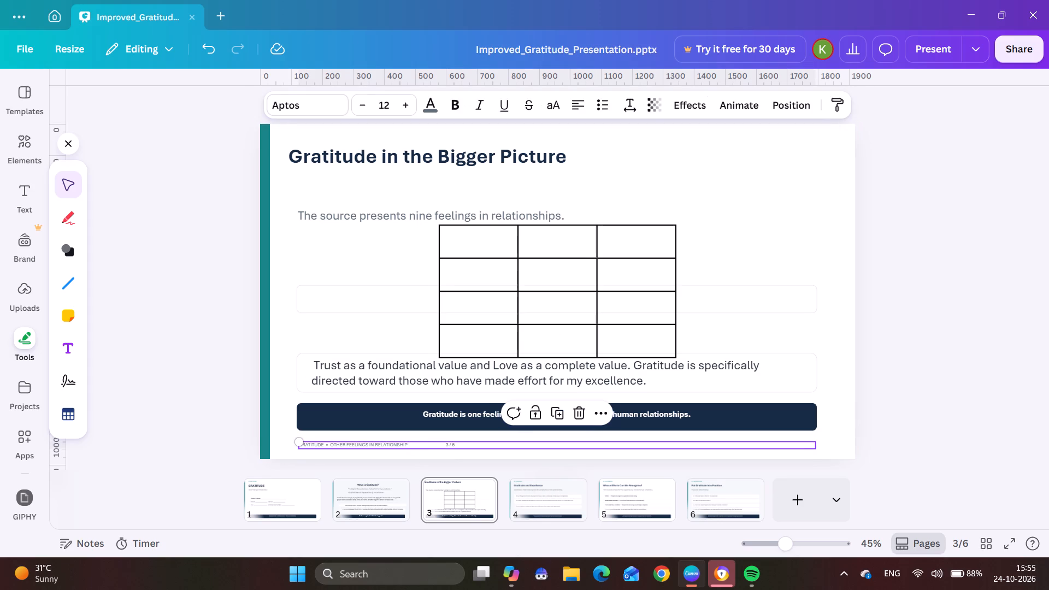
pyautogui.click(414, 442)
pyautogui.press('BackSpace')
pyautogui.press('BackSpace')
pyautogui.press('BackSpace')
pyautogui.press('BackSpace')
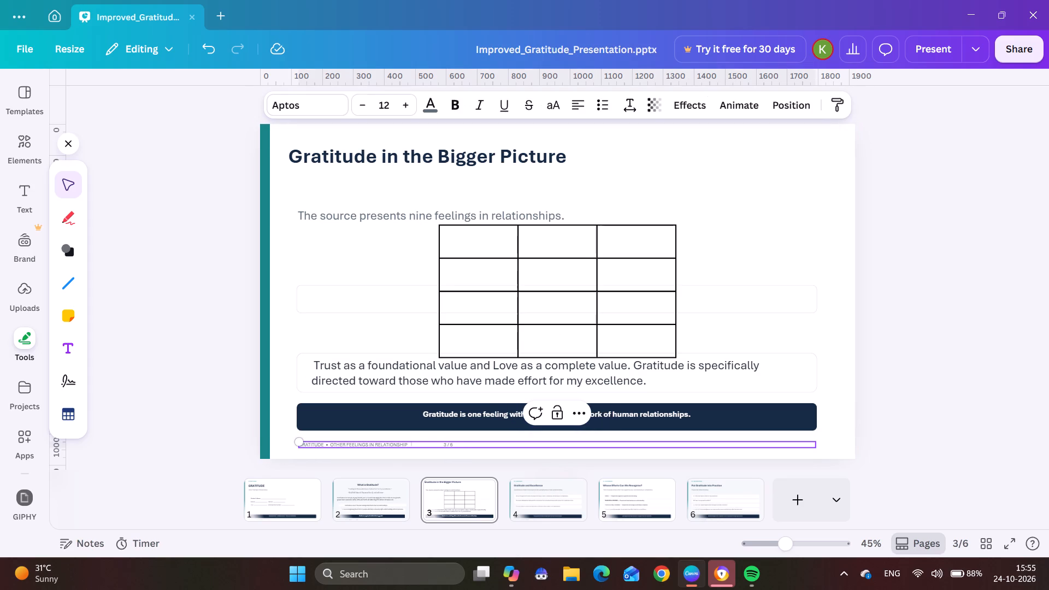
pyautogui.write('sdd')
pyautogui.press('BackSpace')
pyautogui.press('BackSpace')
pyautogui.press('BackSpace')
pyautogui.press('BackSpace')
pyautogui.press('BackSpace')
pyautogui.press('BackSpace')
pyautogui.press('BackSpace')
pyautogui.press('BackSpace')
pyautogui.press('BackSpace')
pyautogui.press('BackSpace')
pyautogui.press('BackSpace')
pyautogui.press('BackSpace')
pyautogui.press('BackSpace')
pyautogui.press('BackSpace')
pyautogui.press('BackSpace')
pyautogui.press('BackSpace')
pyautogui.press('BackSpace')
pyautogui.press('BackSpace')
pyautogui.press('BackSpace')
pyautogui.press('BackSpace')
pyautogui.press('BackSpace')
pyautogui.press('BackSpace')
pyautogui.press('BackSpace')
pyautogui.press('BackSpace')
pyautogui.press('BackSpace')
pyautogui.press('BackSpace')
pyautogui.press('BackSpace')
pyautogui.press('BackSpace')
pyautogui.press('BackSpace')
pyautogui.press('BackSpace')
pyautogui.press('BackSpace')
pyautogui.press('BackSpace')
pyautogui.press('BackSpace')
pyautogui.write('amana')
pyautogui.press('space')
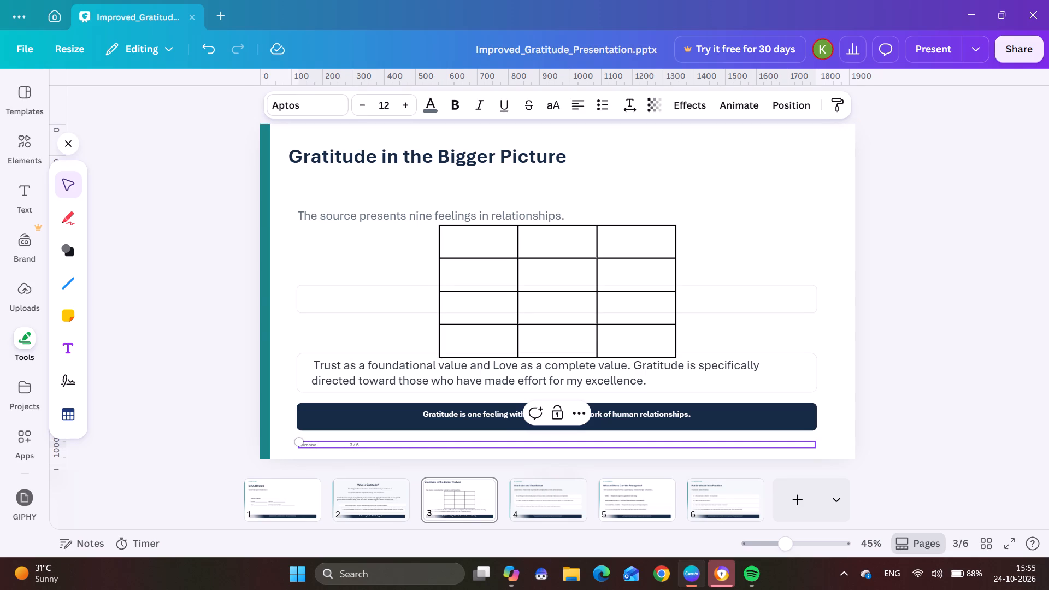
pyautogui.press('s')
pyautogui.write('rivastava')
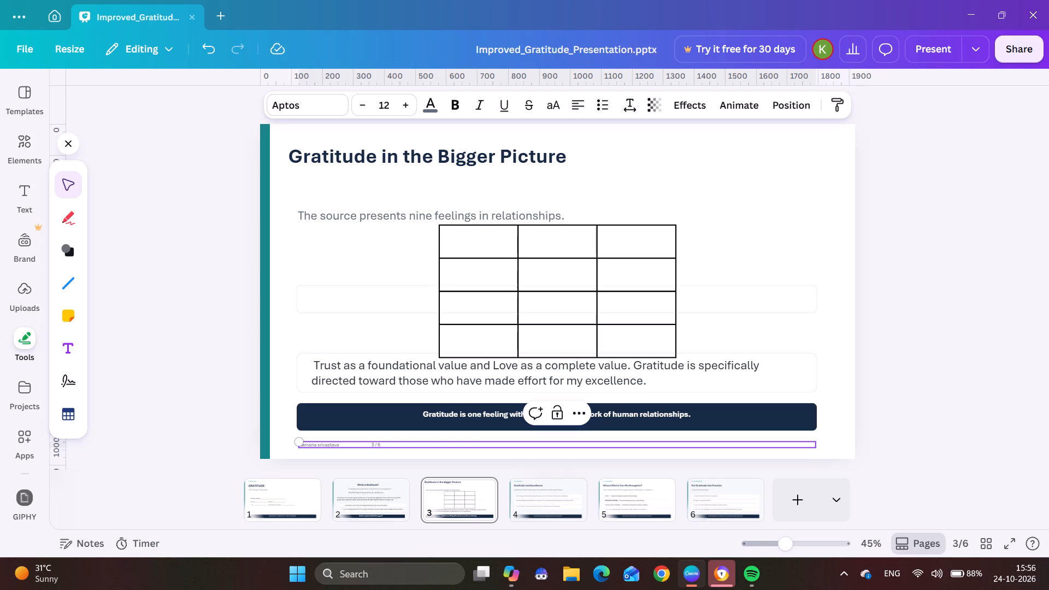
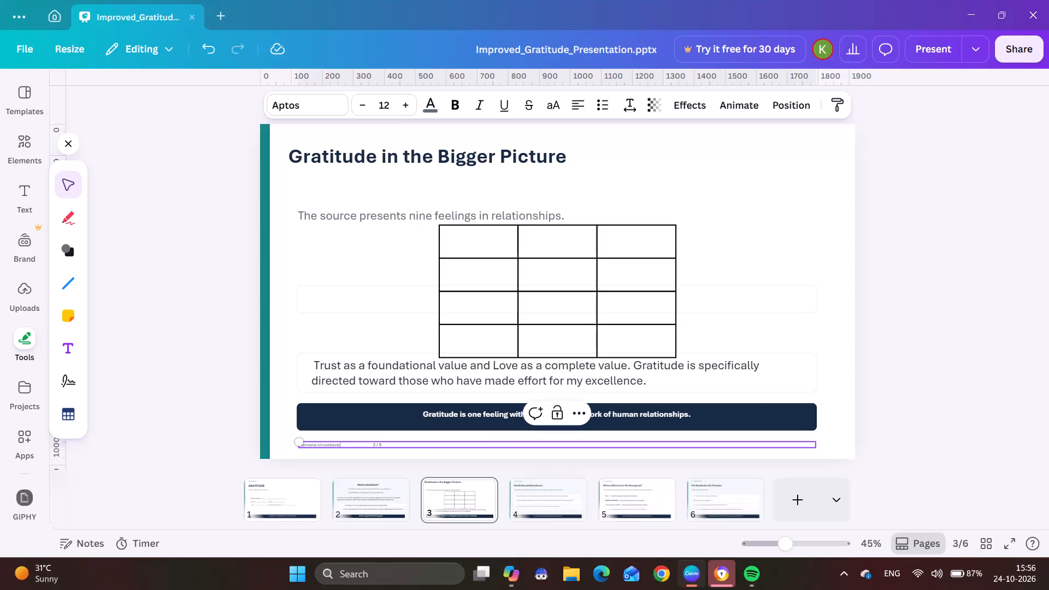
# Add "CSE AI" after the presenter's name in the page 3 footer and enlarge the footer text to size 21.
pyautogui.press('space')
pyautogui.write('CSE AI')
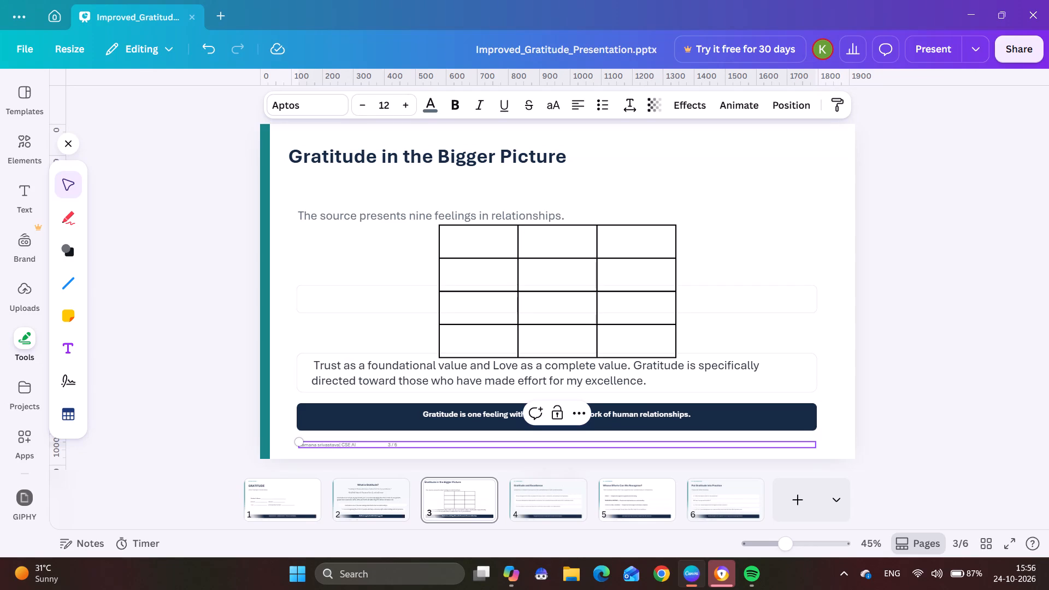
pyautogui.tripleClick(404, 103)
pyautogui.doubleClick(404, 103)
pyautogui.click(404, 103)
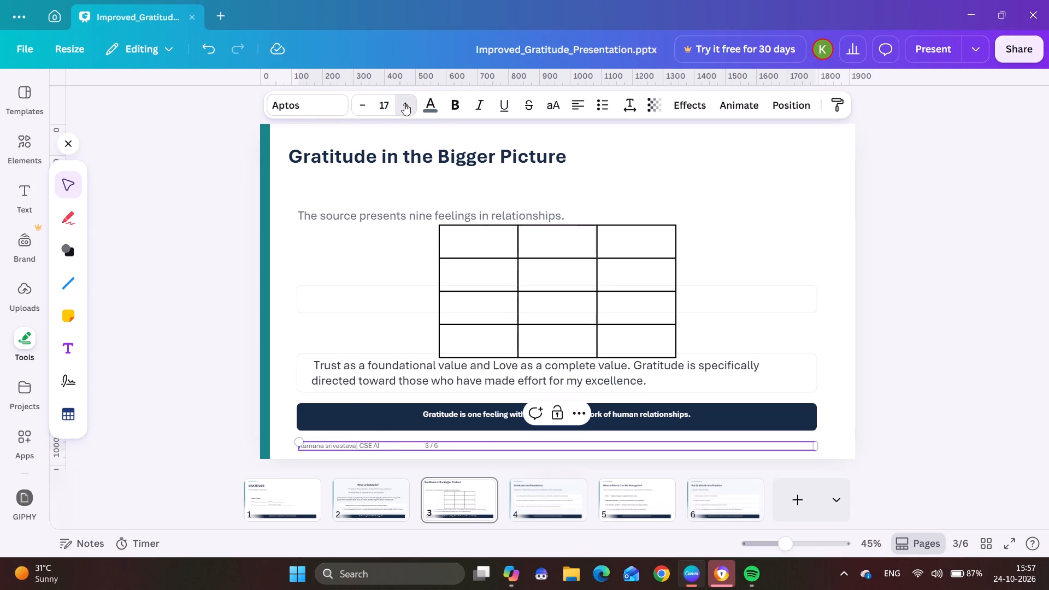
pyautogui.doubleClick(404, 103)
pyautogui.click(404, 103)
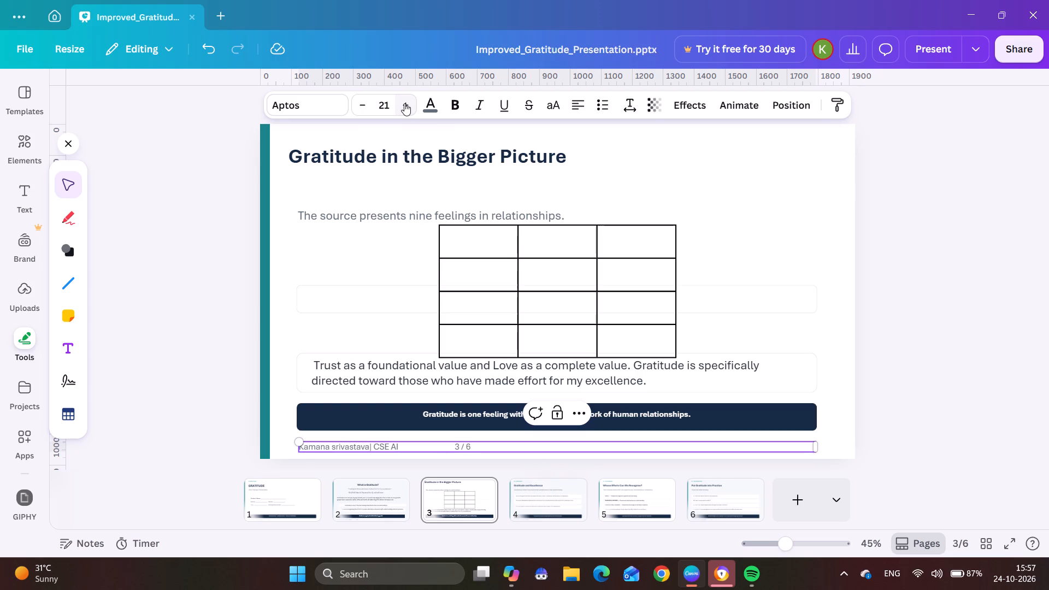
# Capitalise the first letter of the presenter's surname in the page 3 footer.
pyautogui.click(335, 448)
pyautogui.press('BackSpace')
pyautogui.hotkey('shift', 's')
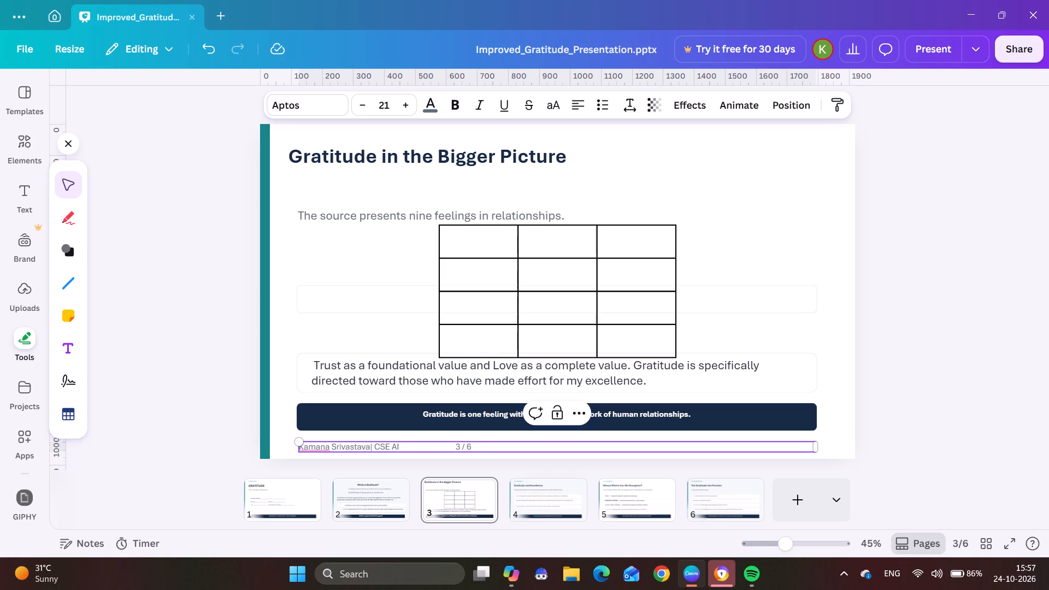
pyautogui.click(382, 264)
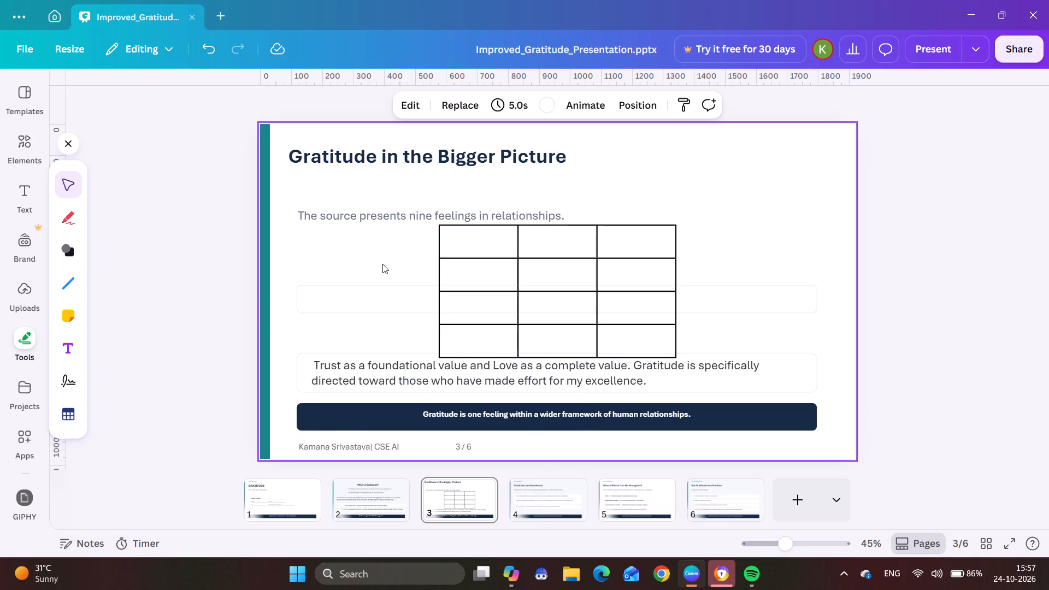
# Move the sentence "Gratitude is one feeling within a wider framework of human relationships." slightly left on its dark banner.
pyautogui.click(417, 411)
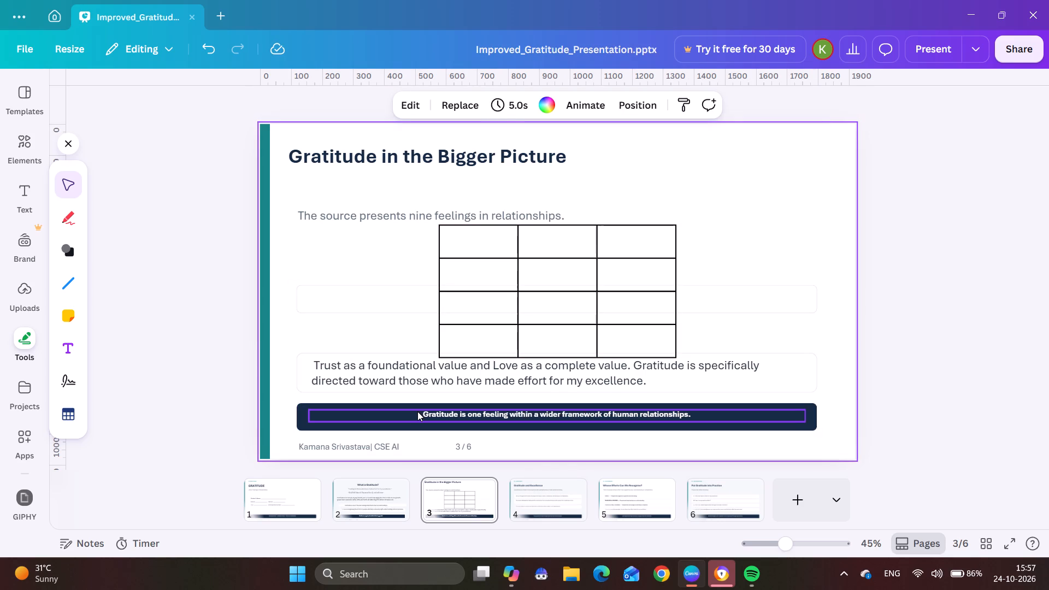
pyautogui.moveTo(417, 411); pyautogui.dragTo(387, 412)
pyautogui.click(339, 395)
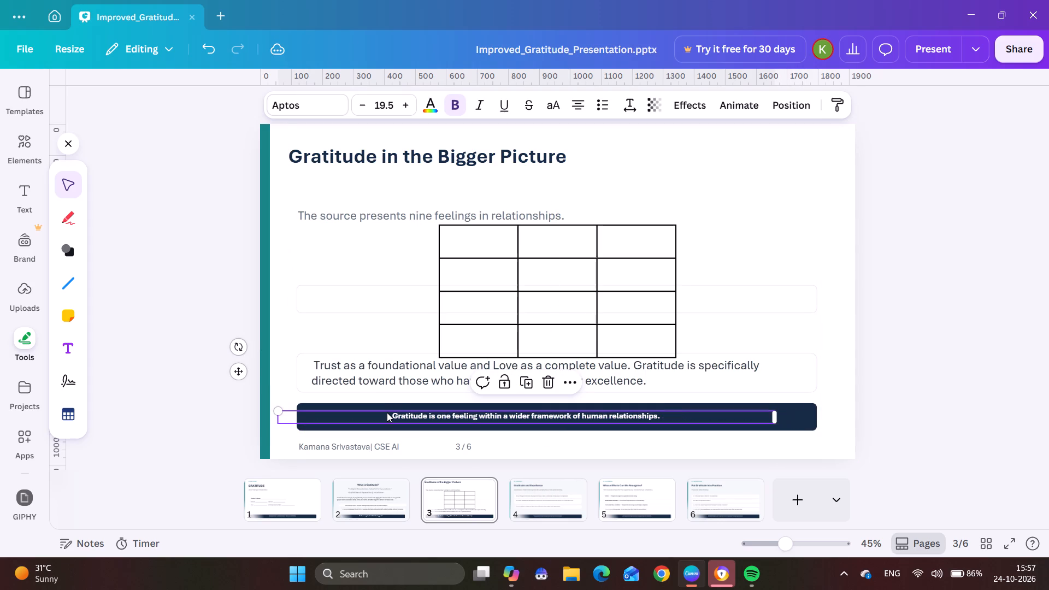
# Shift the dark banner bar slightly to the right behind its sentence, adjusting its height and vertical position.
pyautogui.click(331, 412)
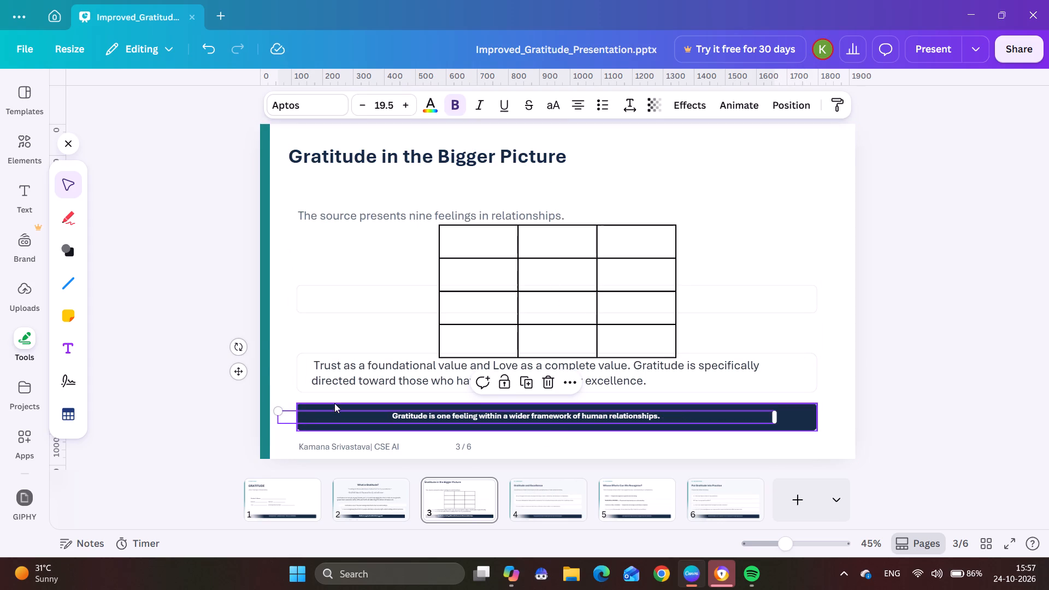
pyautogui.moveTo(334, 403); pyautogui.dragTo(334, 419)
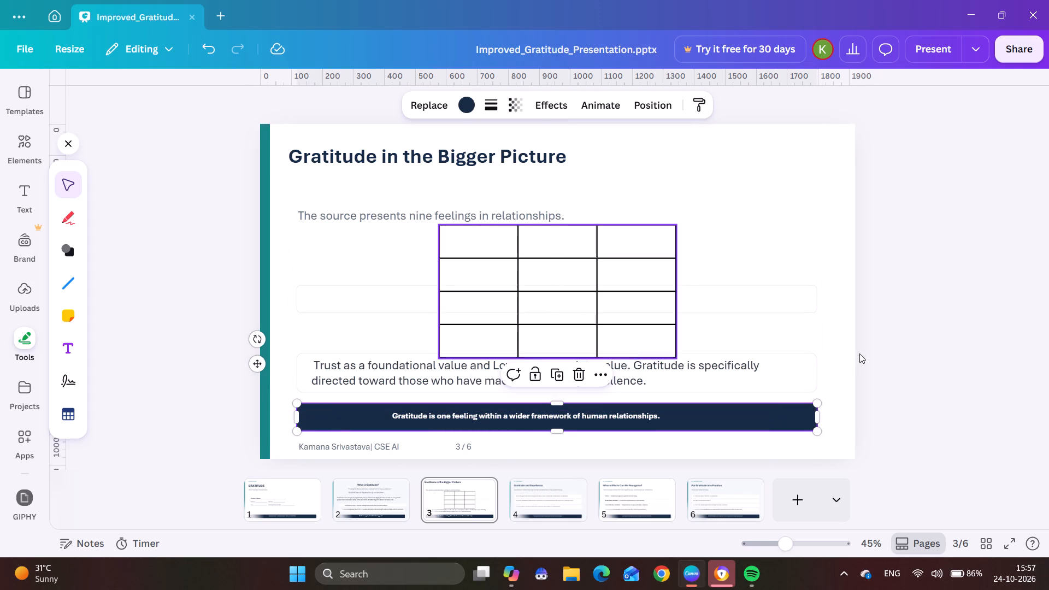
pyautogui.moveTo(788, 421); pyautogui.dragTo(791, 435)
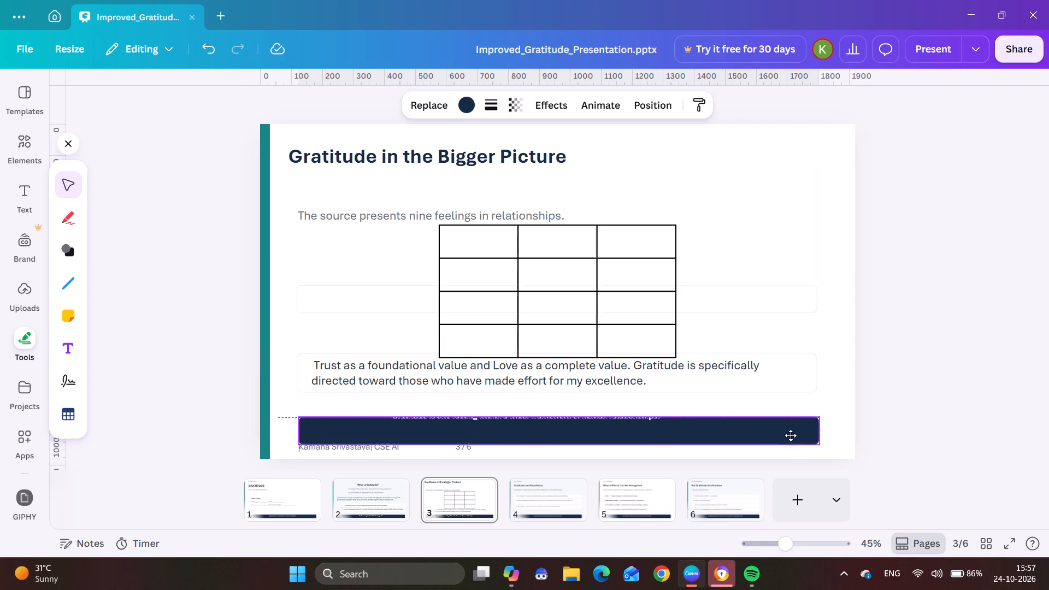
pyautogui.moveTo(791, 435); pyautogui.dragTo(791, 429)
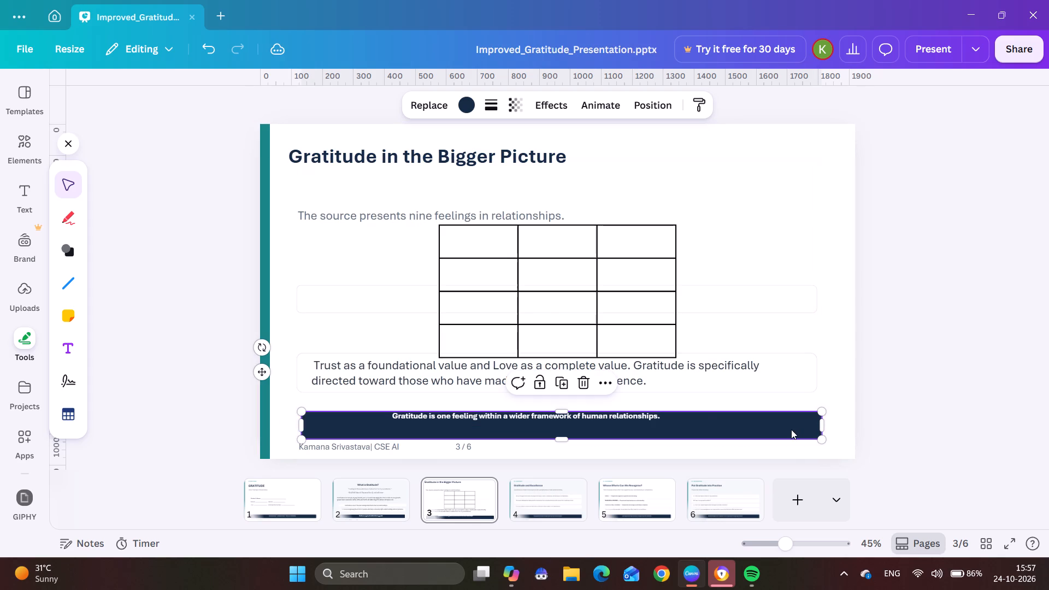
pyautogui.moveTo(649, 417); pyautogui.dragTo(649, 420)
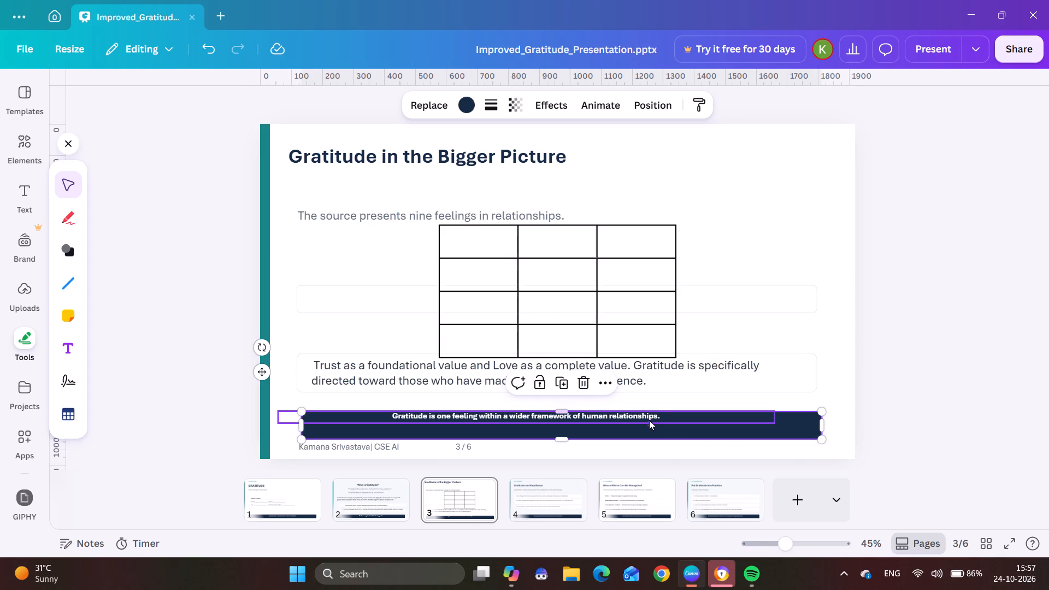
pyautogui.moveTo(649, 420); pyautogui.dragTo(653, 421)
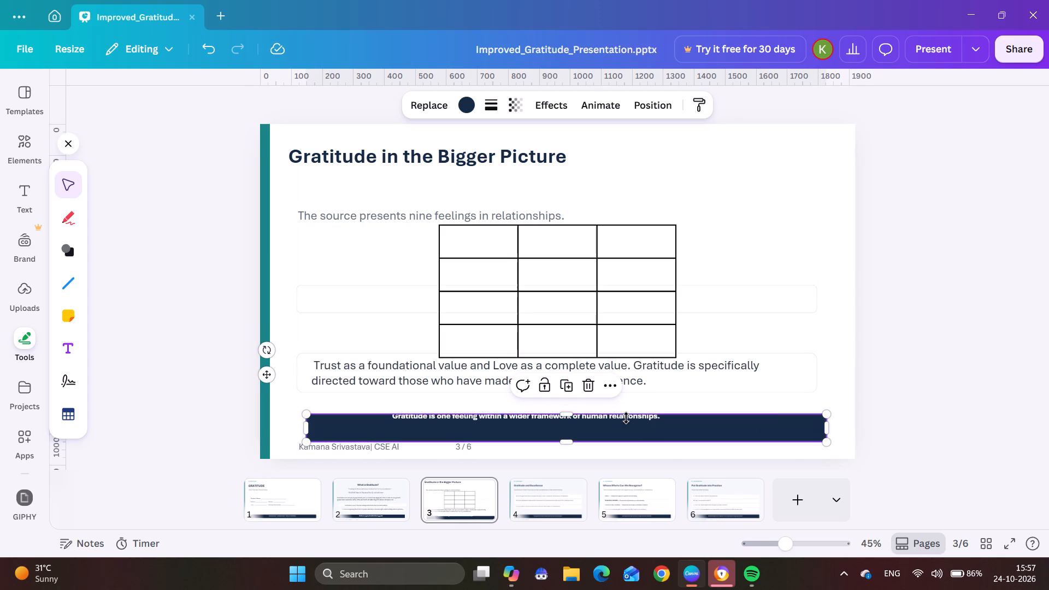
pyautogui.click(636, 423)
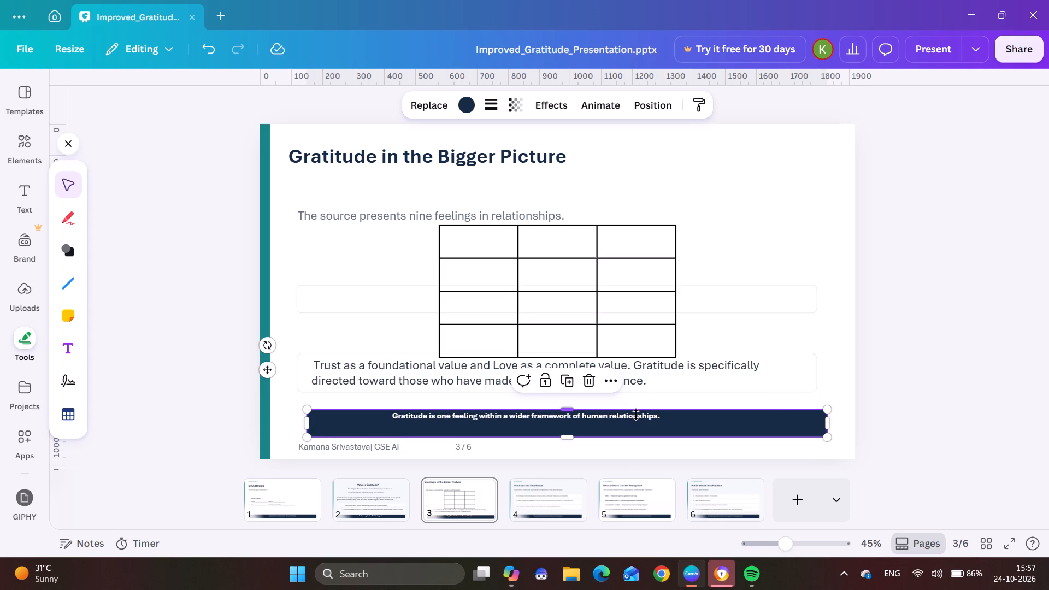
pyautogui.click(636, 415)
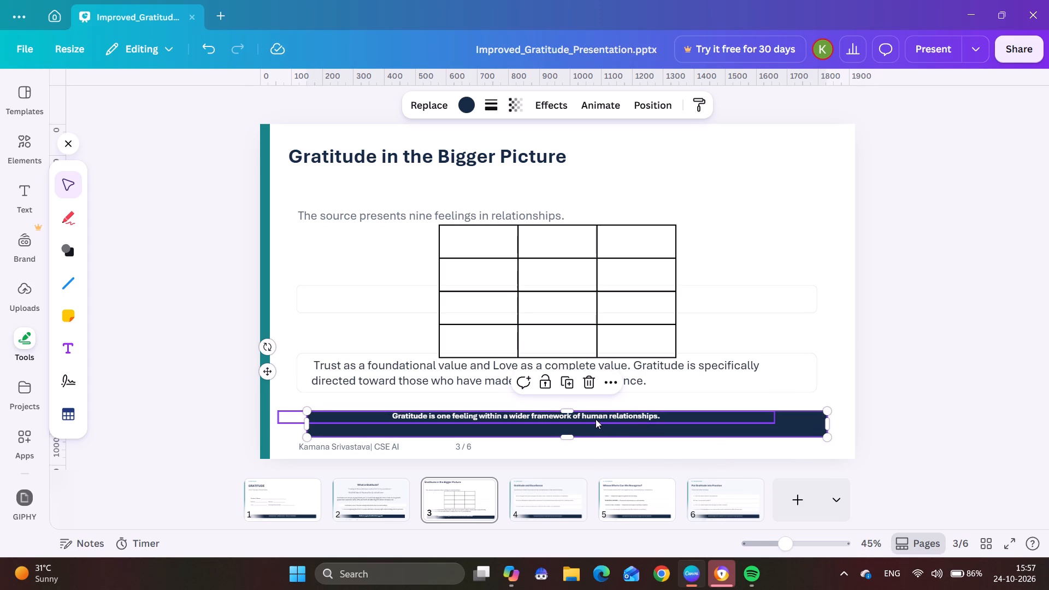
pyautogui.moveTo(596, 419); pyautogui.dragTo(597, 406)
pyautogui.moveTo(597, 414); pyautogui.dragTo(601, 429)
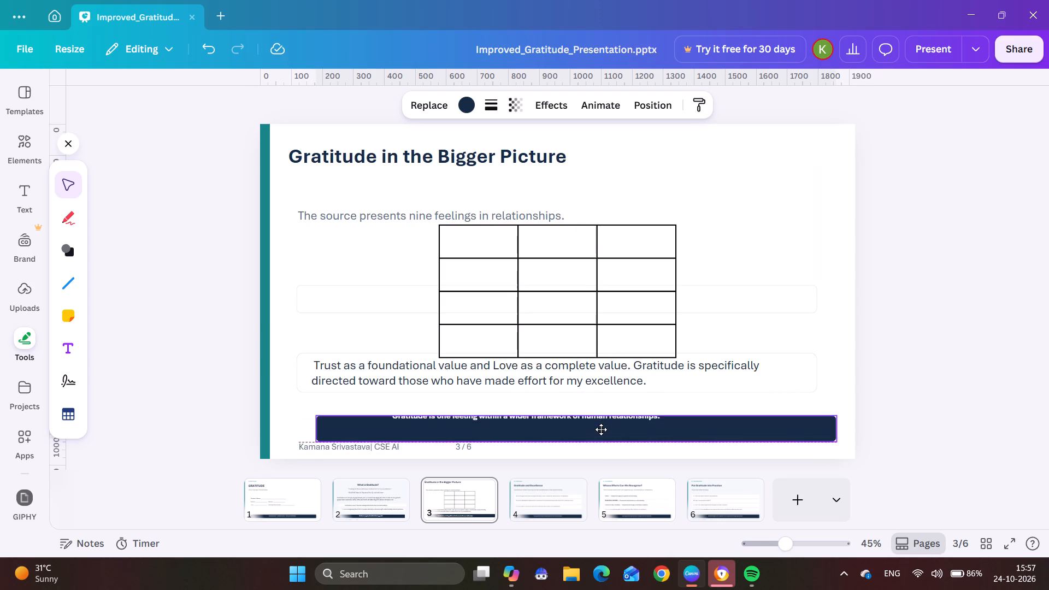
pyautogui.moveTo(601, 429); pyautogui.dragTo(602, 422)
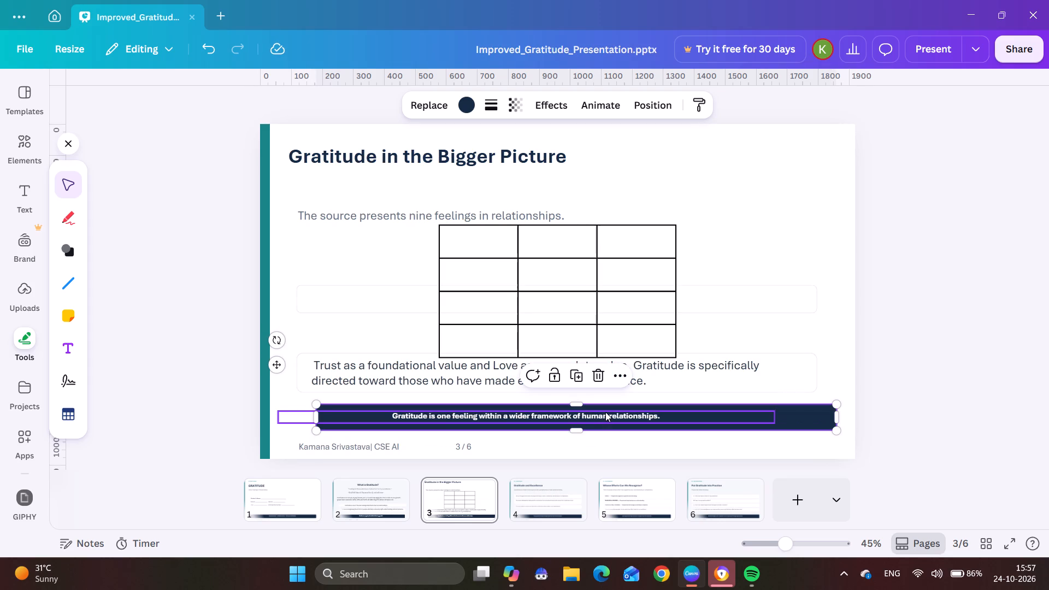
# Lower the banner sentence and its dark bar to just above the footer, keeping the sentence inside the bar.
pyautogui.click(605, 412)
pyautogui.moveTo(605, 412); pyautogui.dragTo(607, 421)
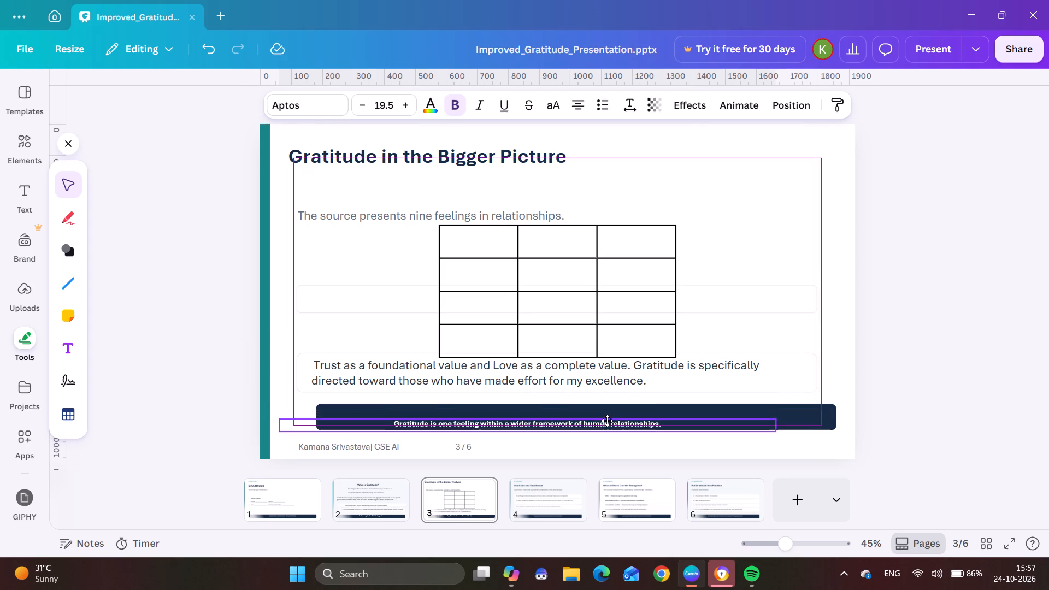
pyautogui.moveTo(607, 421); pyautogui.dragTo(608, 423)
pyautogui.moveTo(616, 410); pyautogui.dragTo(618, 420)
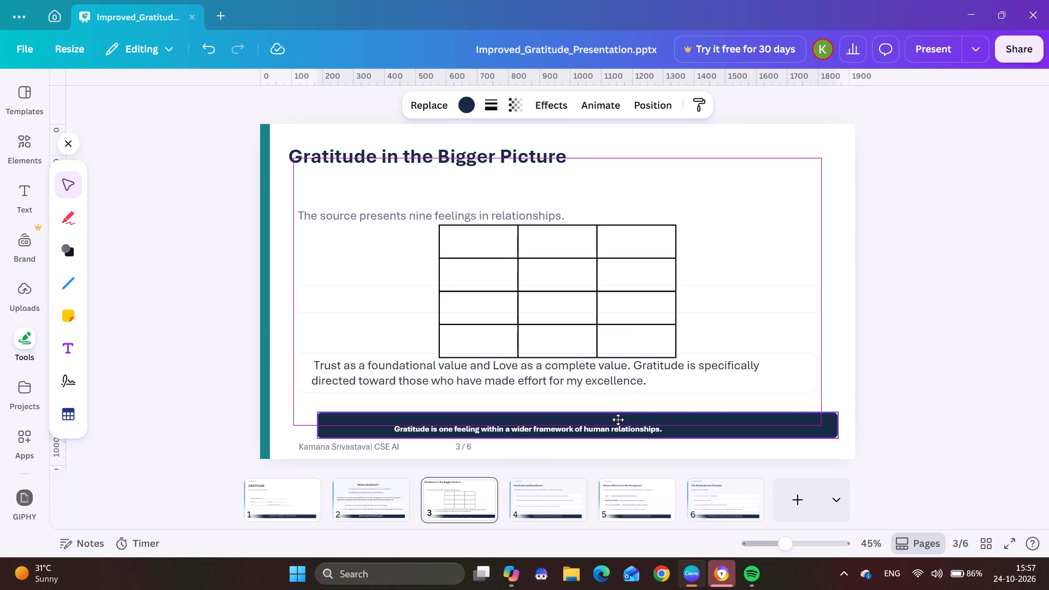
pyautogui.moveTo(618, 420); pyautogui.dragTo(618, 421)
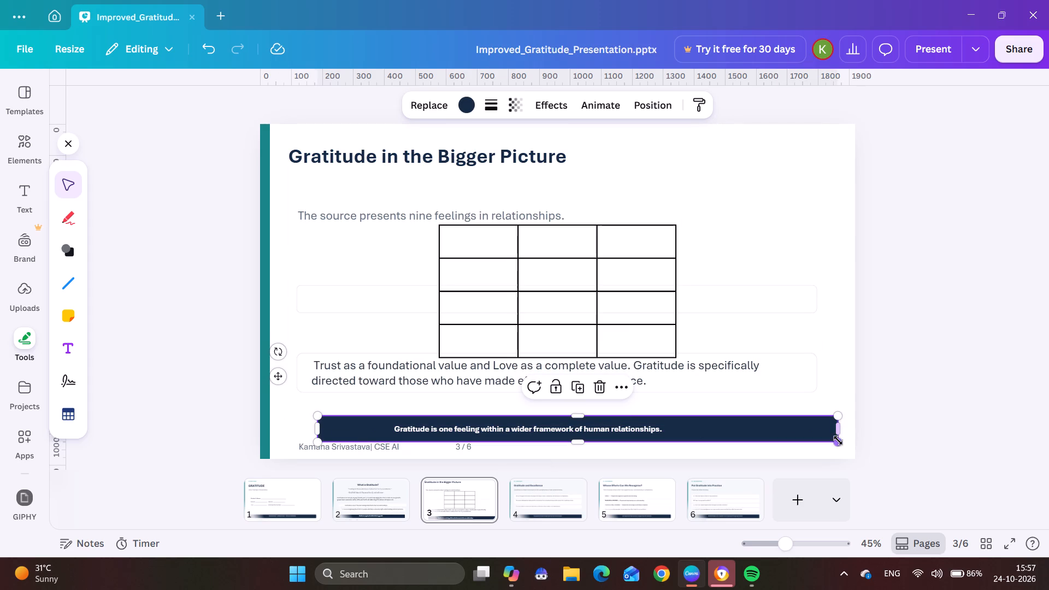
# Narrow the dark banner bar from both ends to about 1,295 wide, keeping its height of 84.
pyautogui.moveTo(838, 429); pyautogui.dragTo(814, 434)
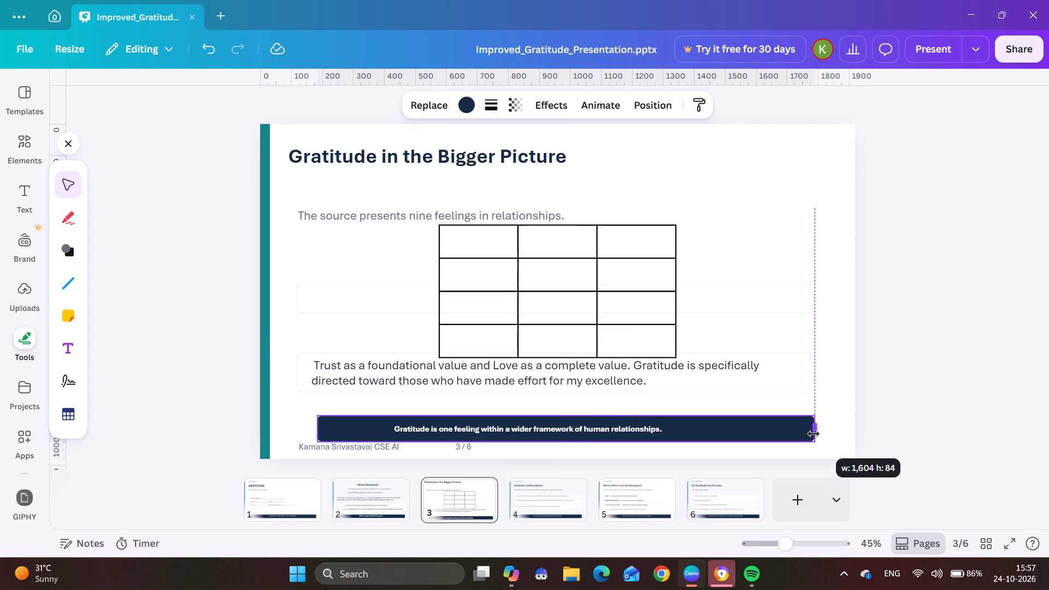
pyautogui.moveTo(814, 434); pyautogui.dragTo(733, 436)
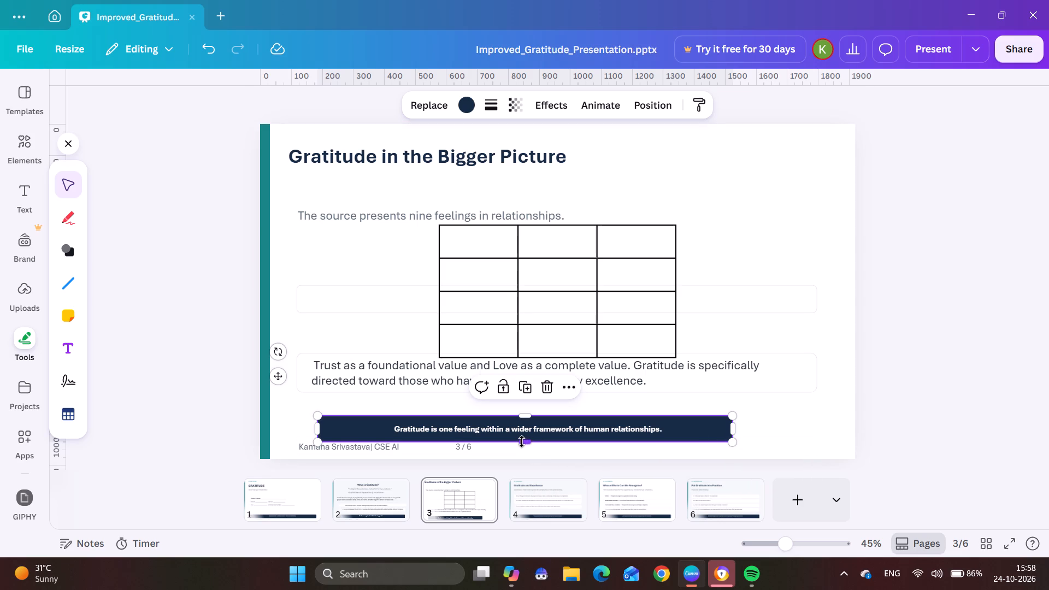
pyautogui.click(522, 441)
pyautogui.moveTo(321, 430); pyautogui.dragTo(327, 430)
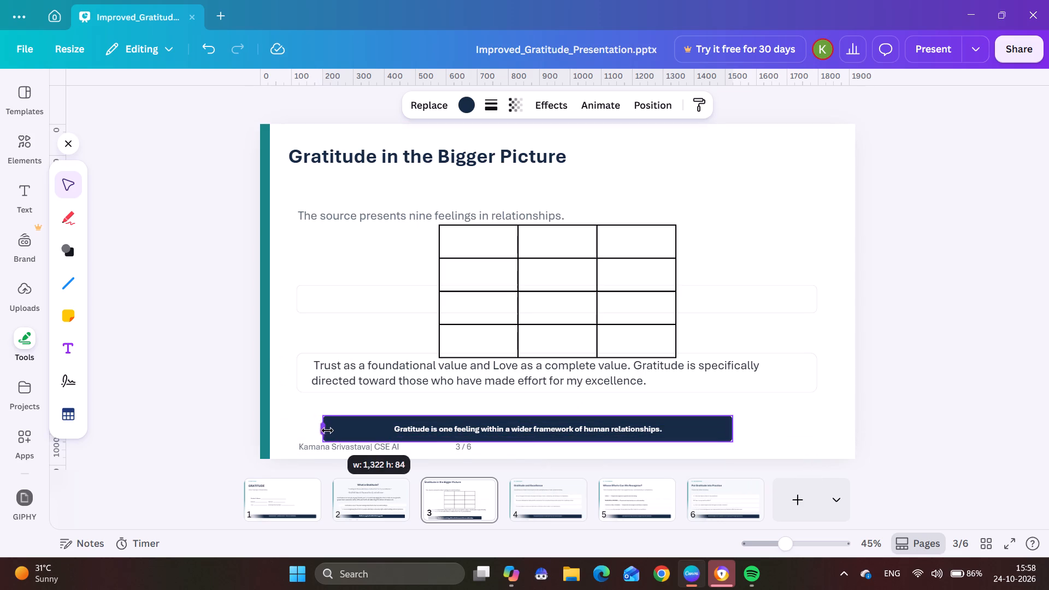
pyautogui.moveTo(327, 430); pyautogui.dragTo(334, 429)
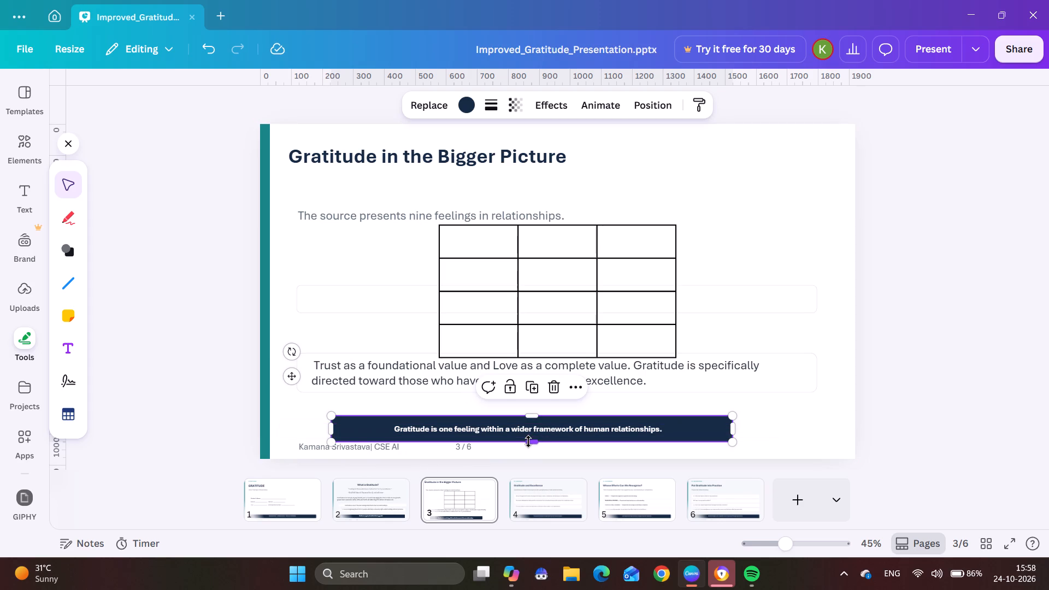
pyautogui.click(528, 441)
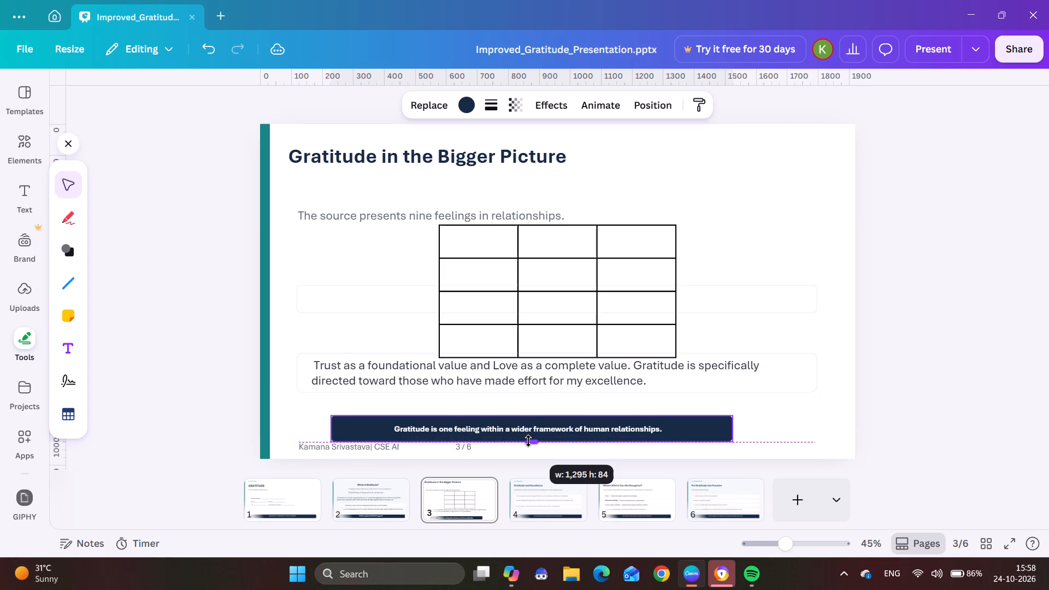
pyautogui.click(222, 404)
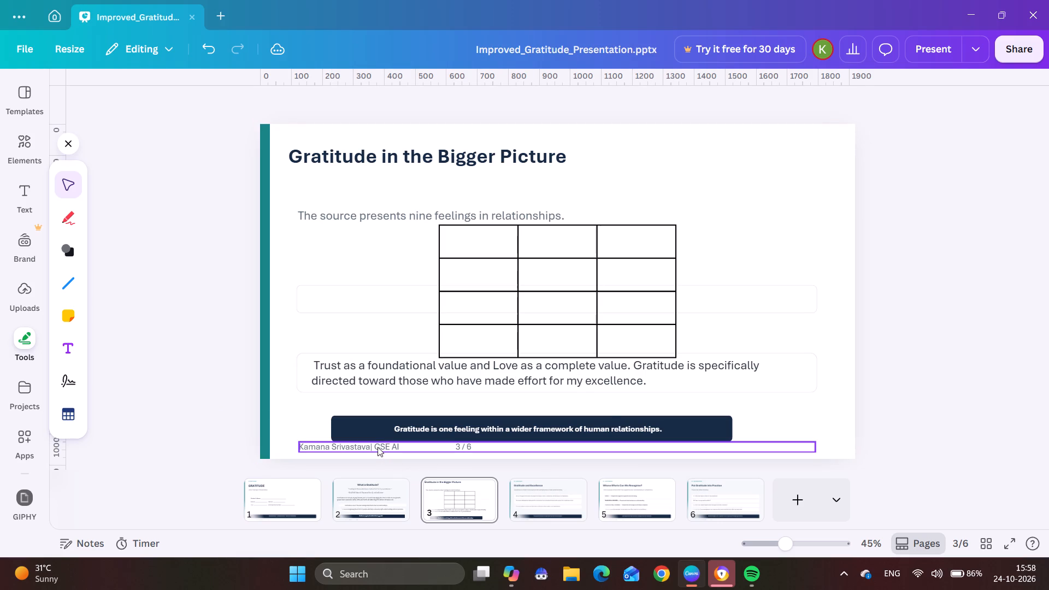
# Move the footer line slightly down towards the bottom edge of the page, clear of the dark banner.
pyautogui.moveTo(378, 447); pyautogui.dragTo(378, 451)
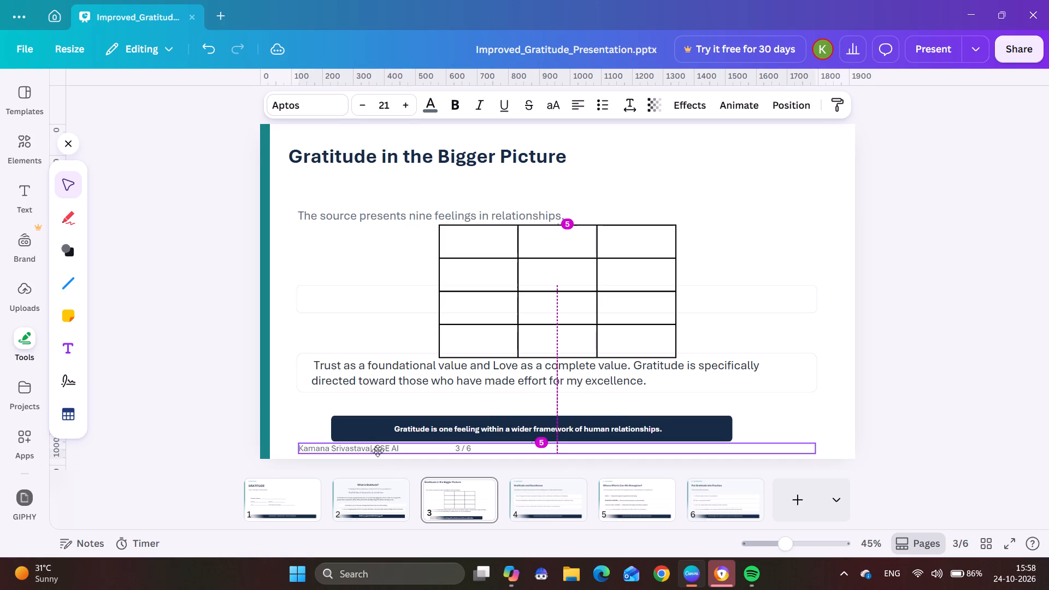
pyautogui.moveTo(378, 451); pyautogui.dragTo(378, 452)
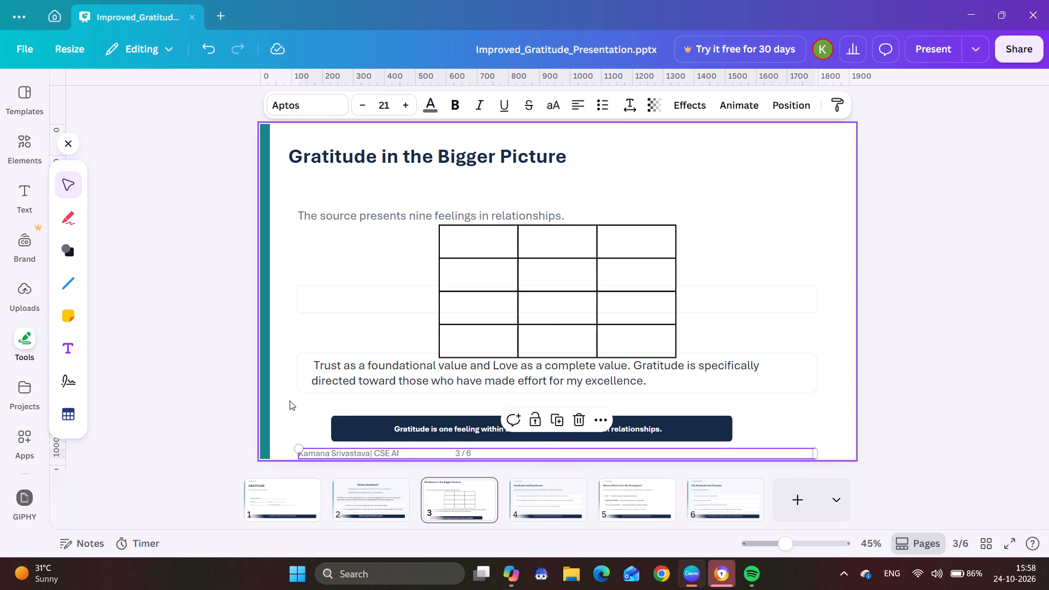
pyautogui.click(285, 403)
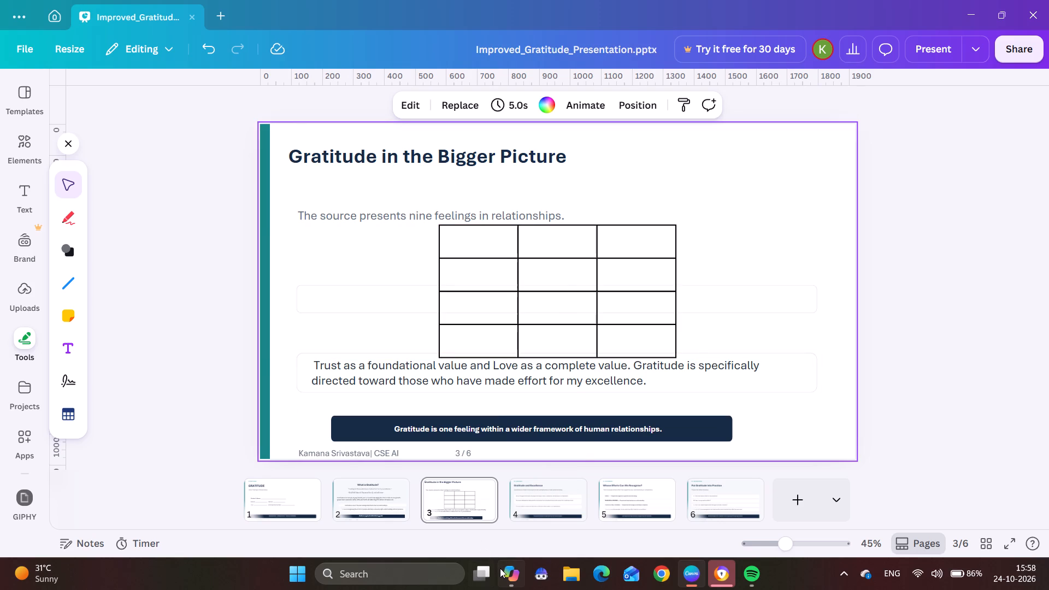
# Open the border options for the first cell in the table's second row.
pyautogui.click(480, 275)
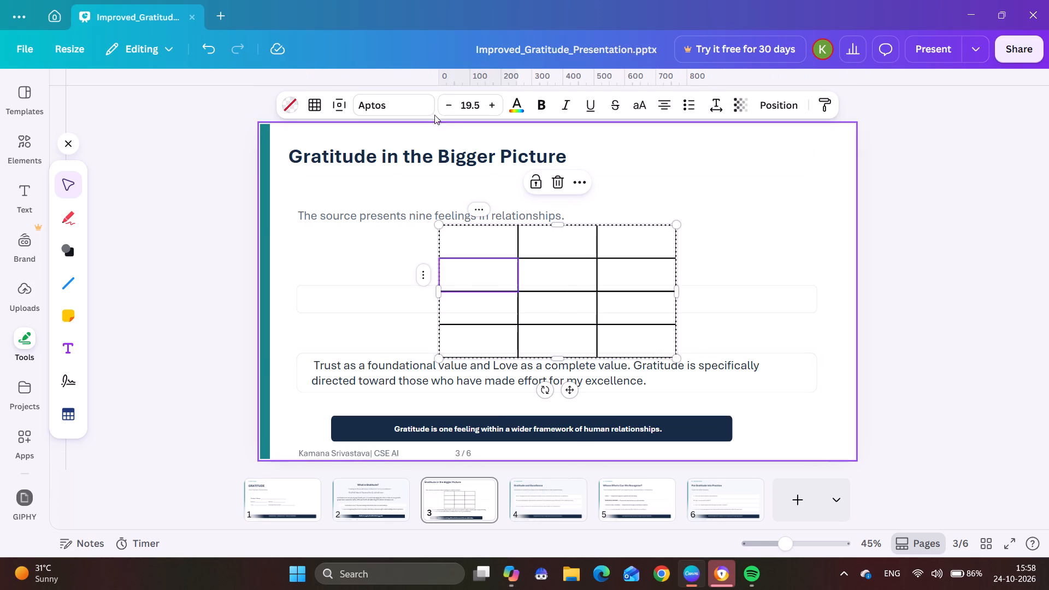
pyautogui.click(315, 107)
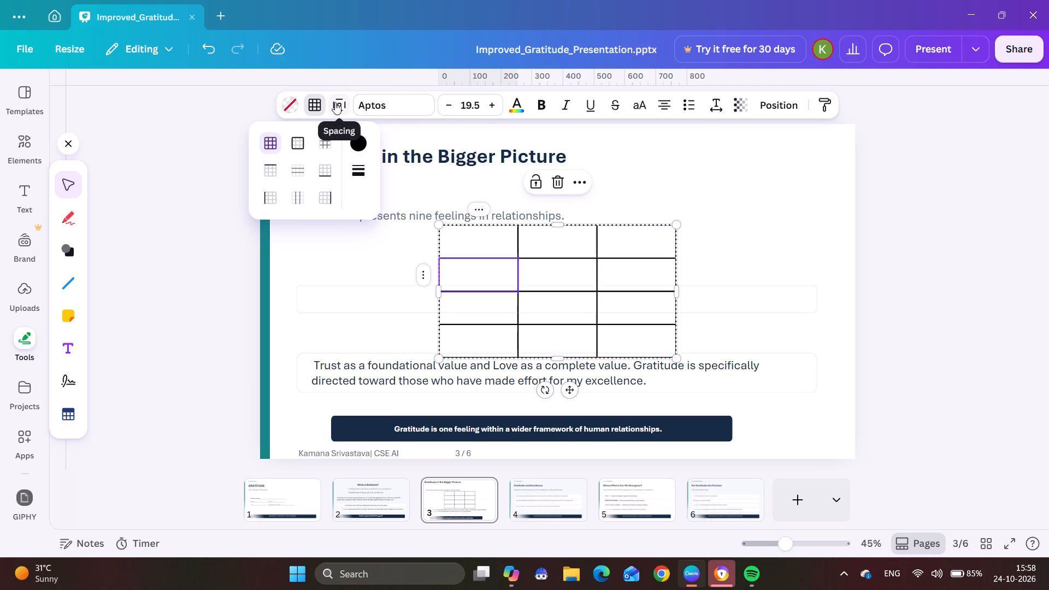
# Set the font size of the first cell in the table's top row to 13.5.
pyautogui.click(404, 286)
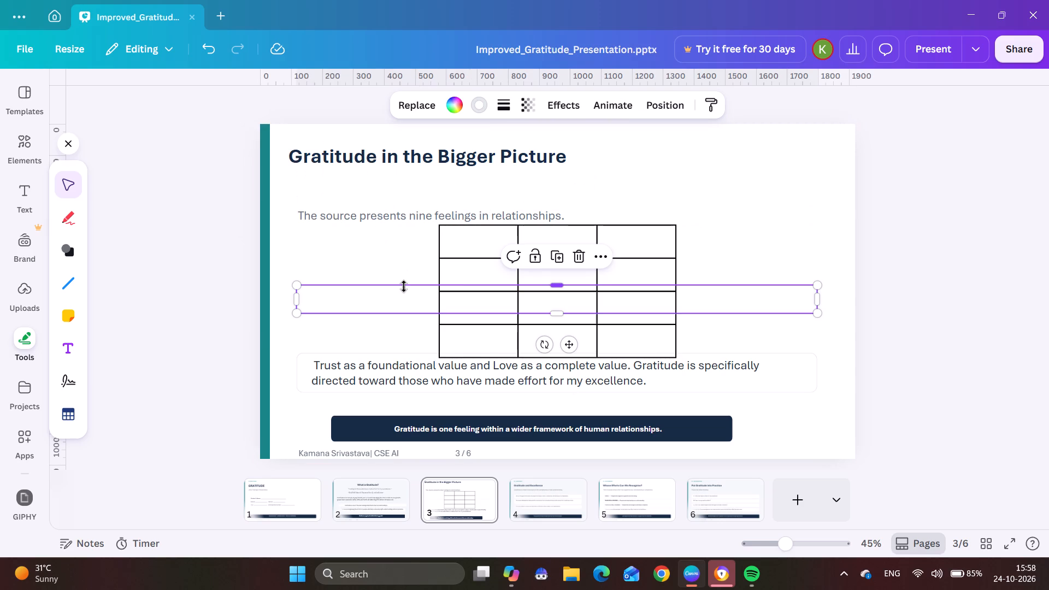
pyautogui.click(465, 242)
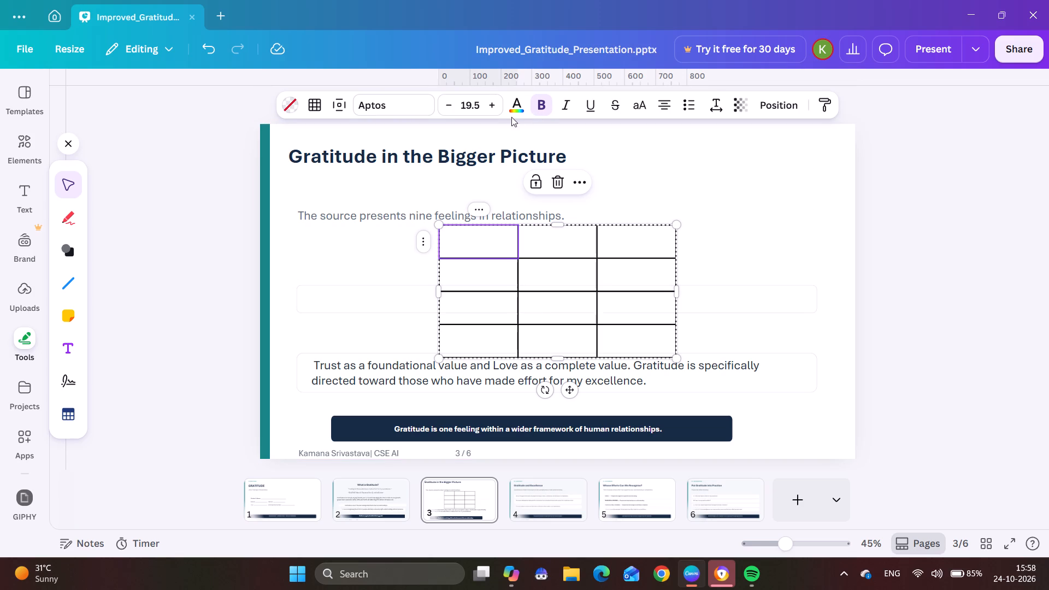
pyautogui.click(490, 103)
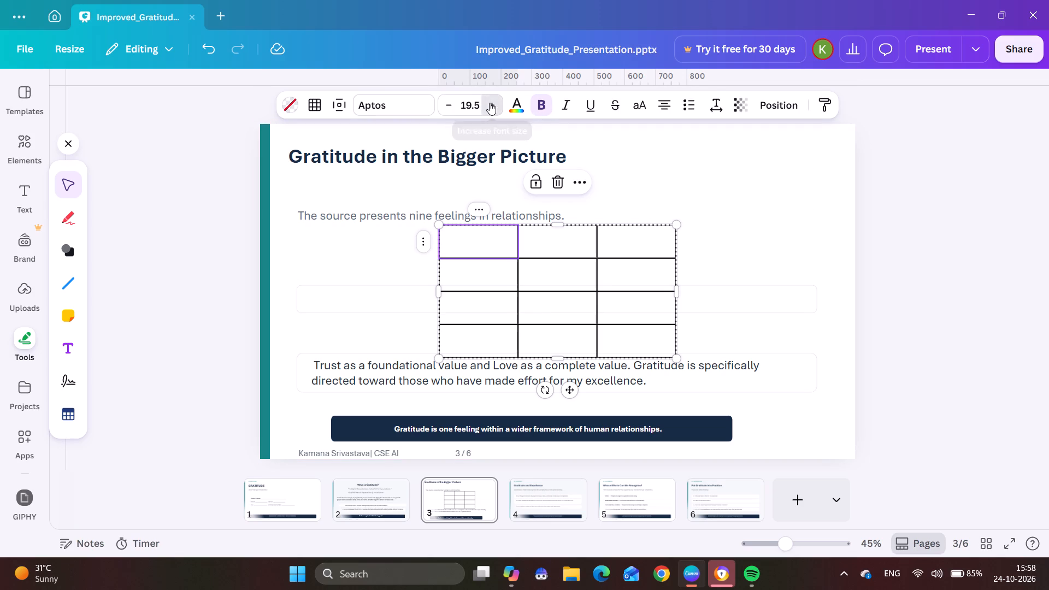
pyautogui.click(490, 103)
pyautogui.click(490, 103)
pyautogui.tripleClick(451, 107)
pyautogui.tripleClick(451, 107)
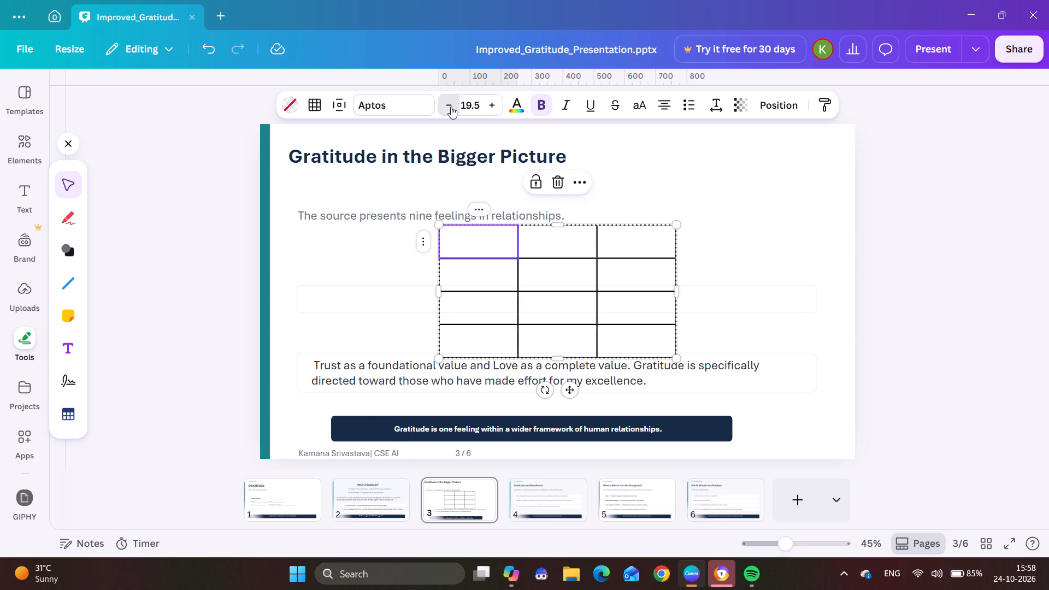
pyautogui.tripleClick(451, 107)
# Look through the fill colour options for the table's first cell.
pyautogui.click(288, 105)
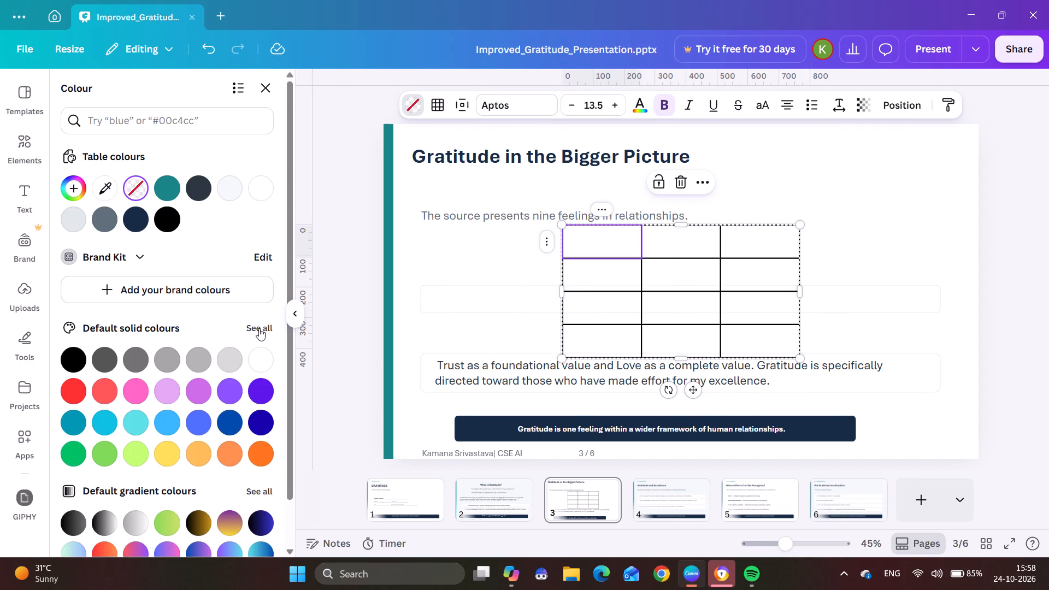
pyautogui.click(297, 310)
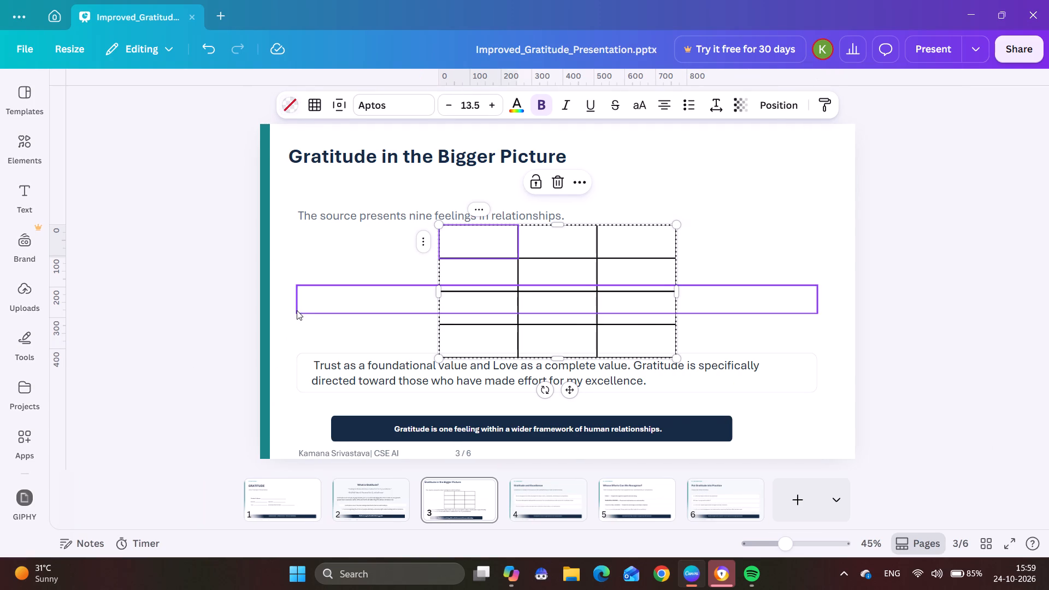
# Reduce the table's cell spacing to below 10 so its rows become shorter, keeping the table spacing at 0.
pyautogui.click(341, 102)
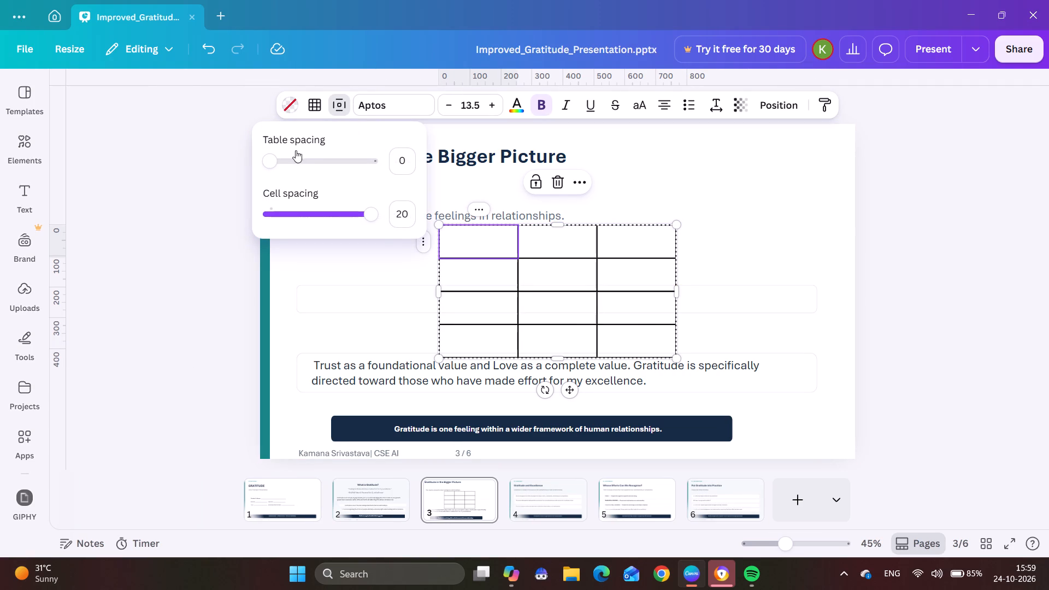
pyautogui.moveTo(266, 161); pyautogui.dragTo(273, 164)
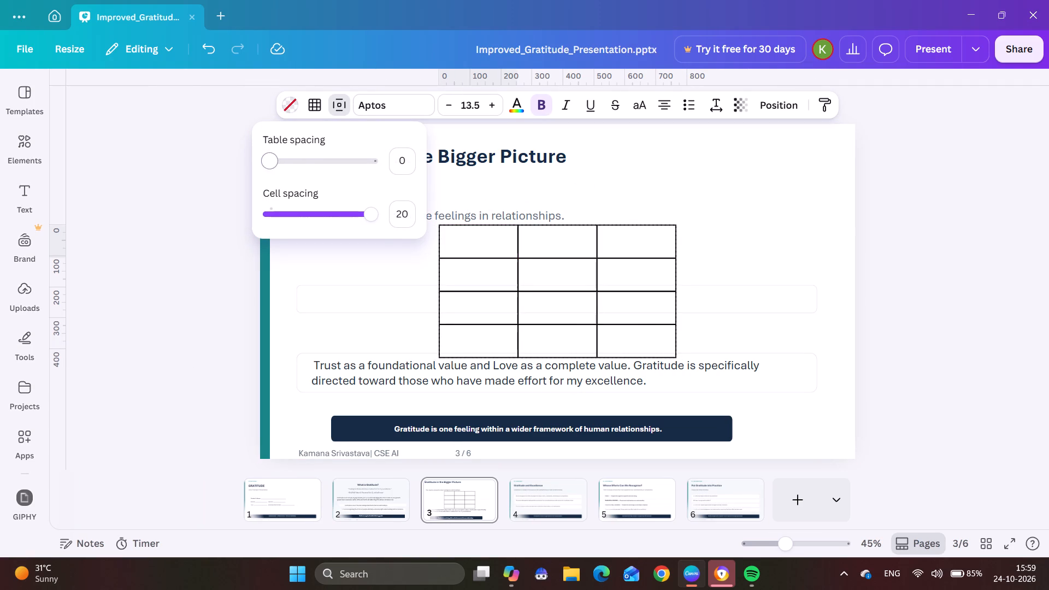
pyautogui.moveTo(273, 164); pyautogui.dragTo(221, 202)
pyautogui.moveTo(368, 211); pyautogui.dragTo(343, 220)
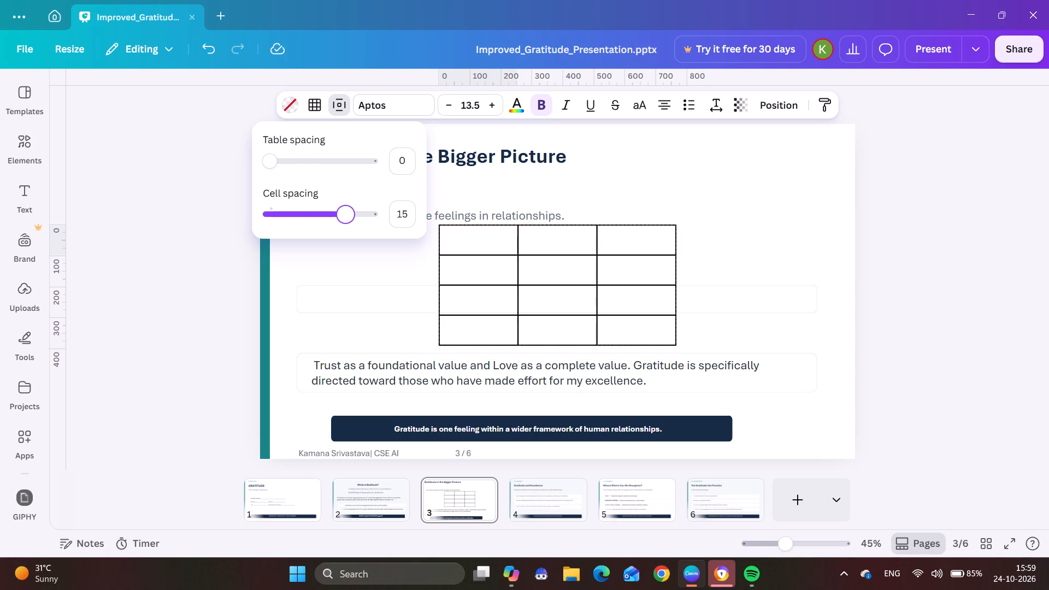
pyautogui.moveTo(343, 220); pyautogui.dragTo(322, 226)
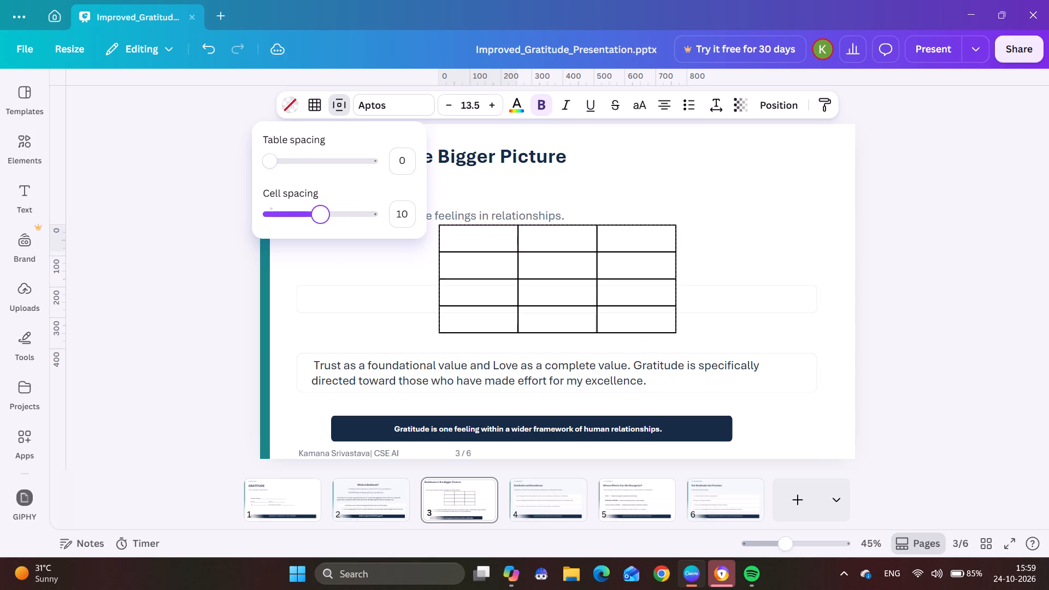
pyautogui.moveTo(322, 226); pyautogui.dragTo(319, 226)
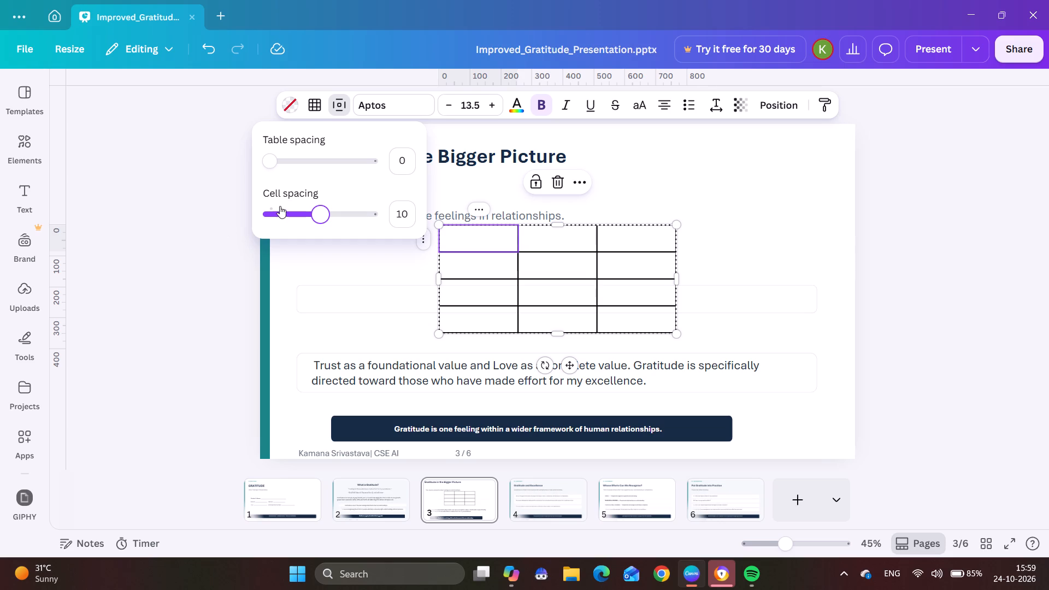
pyautogui.moveTo(316, 210); pyautogui.dragTo(302, 216)
pyautogui.click(198, 264)
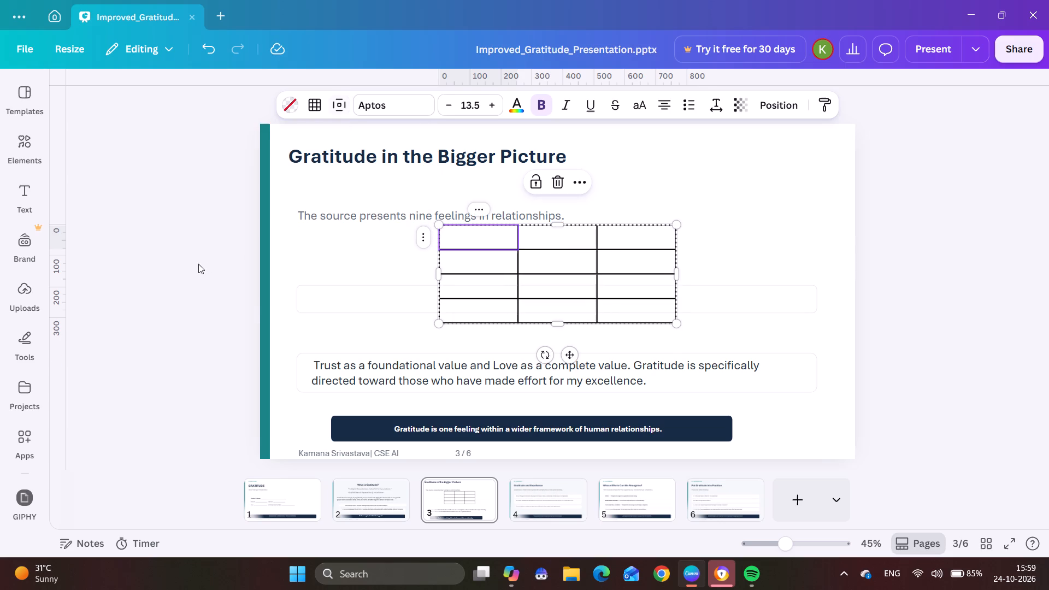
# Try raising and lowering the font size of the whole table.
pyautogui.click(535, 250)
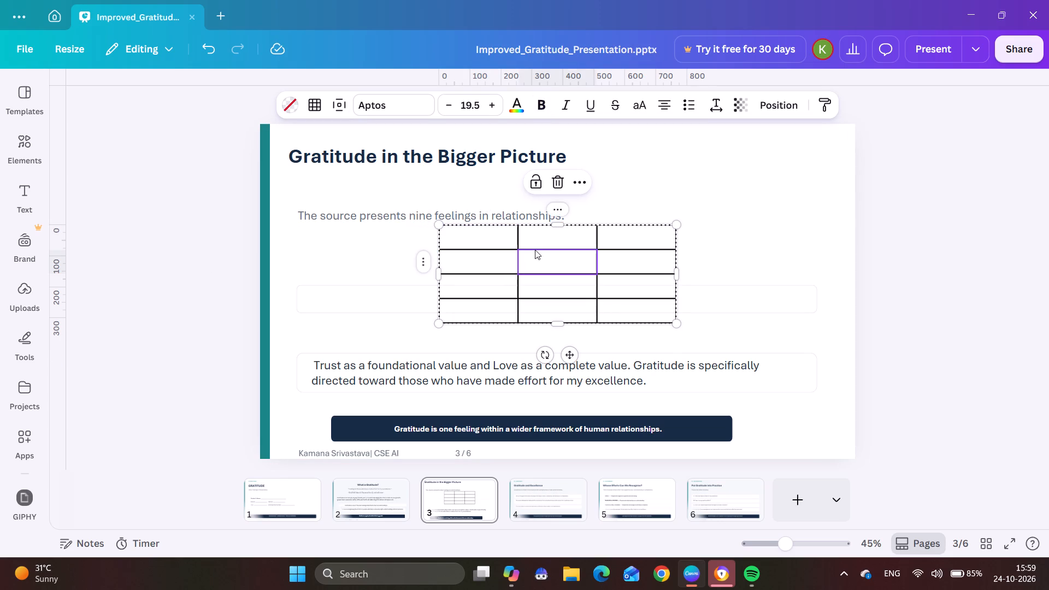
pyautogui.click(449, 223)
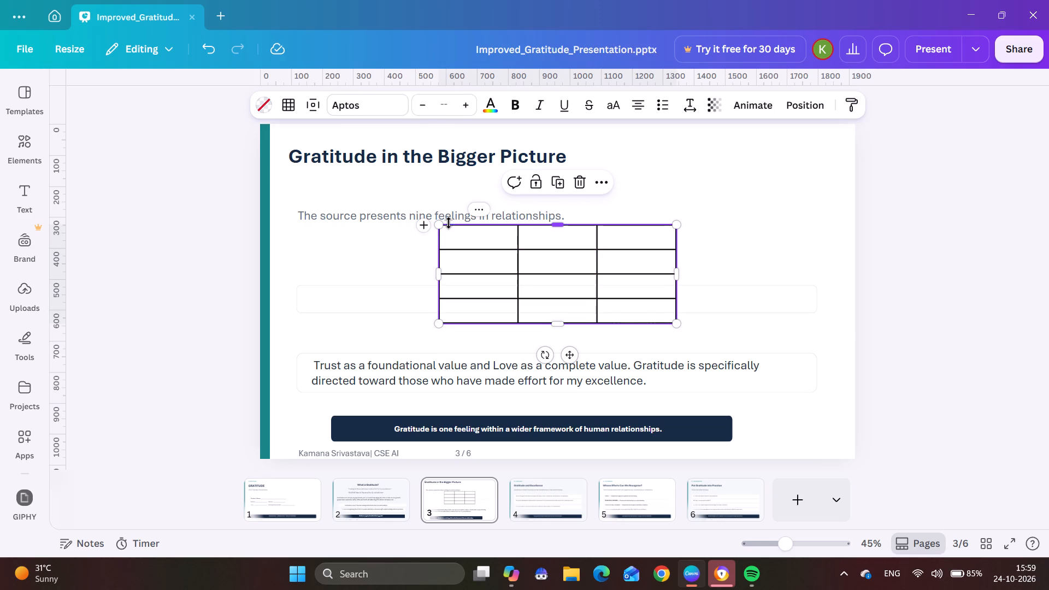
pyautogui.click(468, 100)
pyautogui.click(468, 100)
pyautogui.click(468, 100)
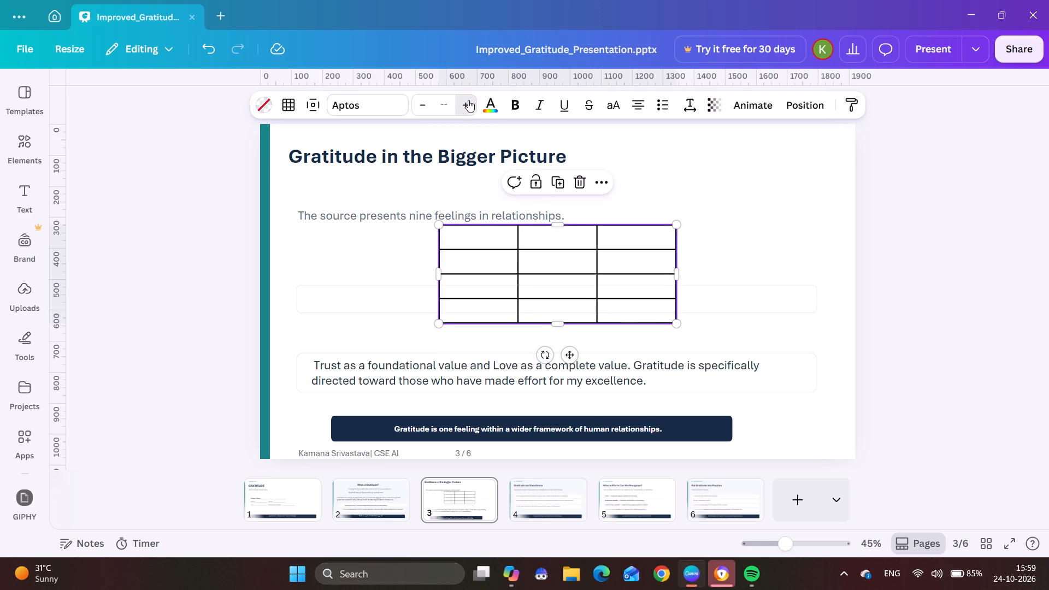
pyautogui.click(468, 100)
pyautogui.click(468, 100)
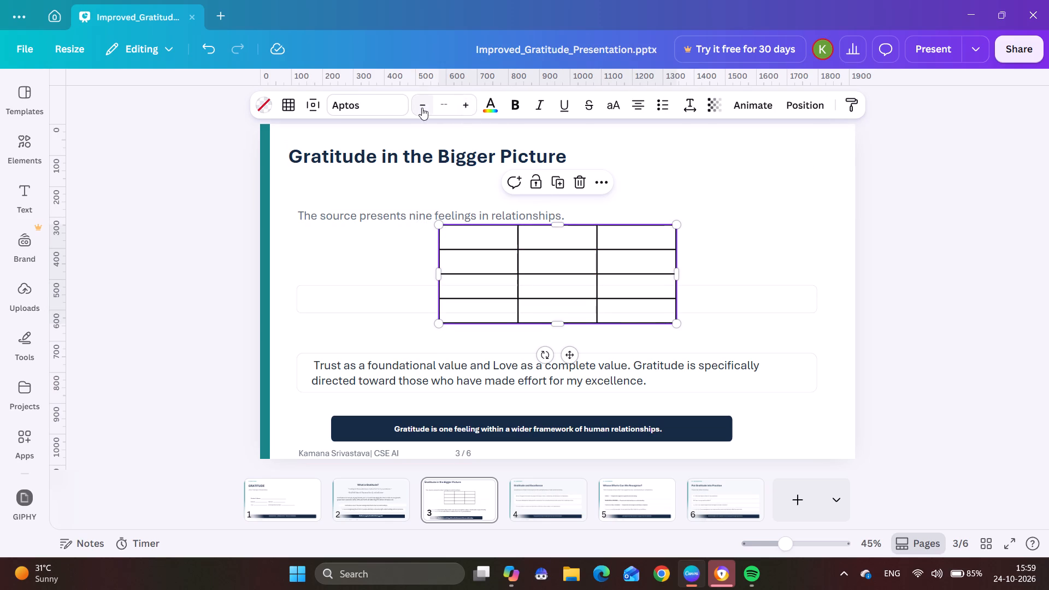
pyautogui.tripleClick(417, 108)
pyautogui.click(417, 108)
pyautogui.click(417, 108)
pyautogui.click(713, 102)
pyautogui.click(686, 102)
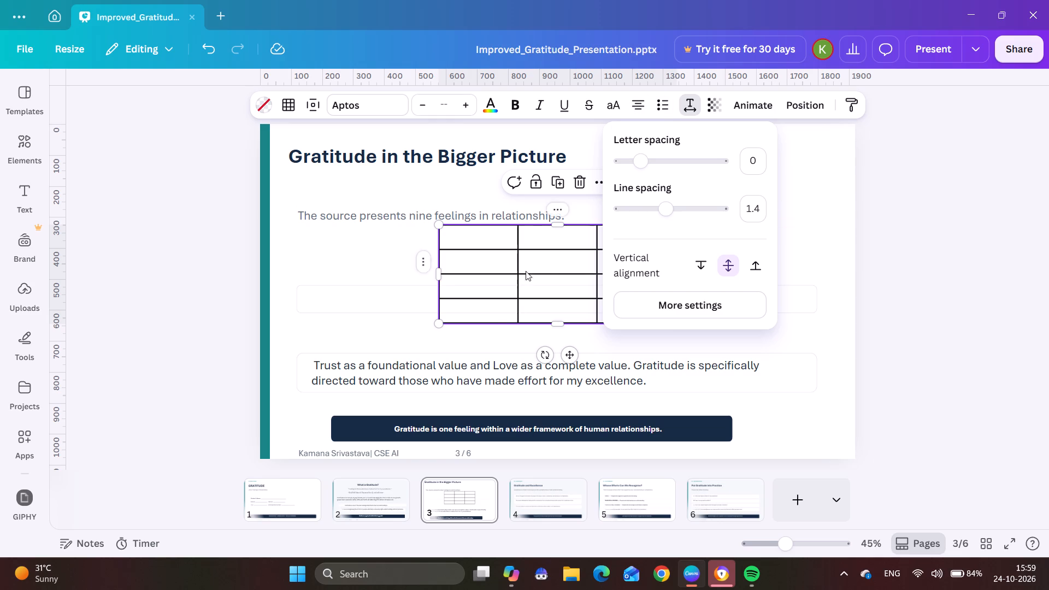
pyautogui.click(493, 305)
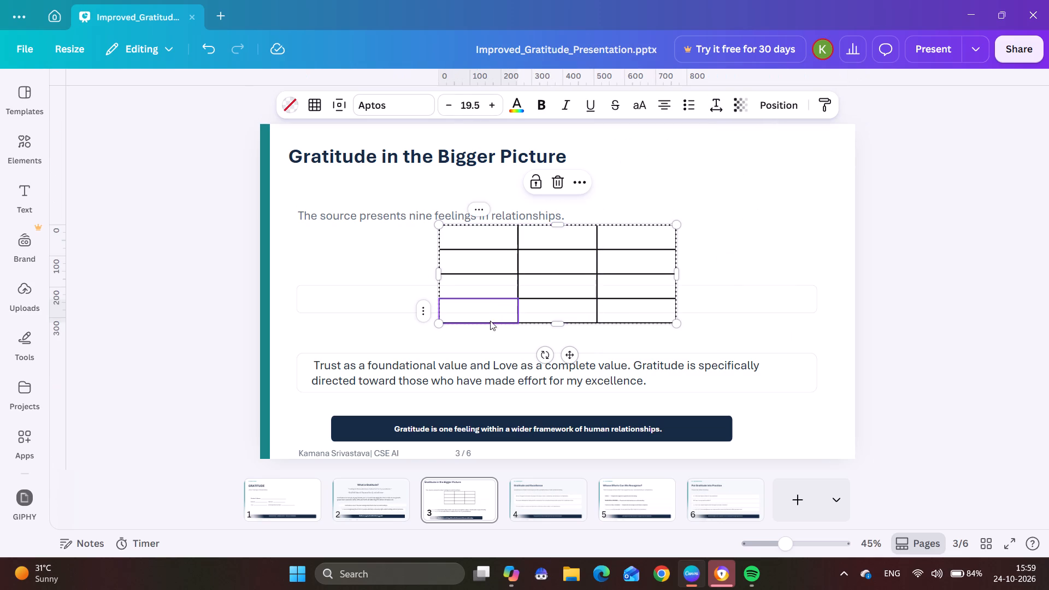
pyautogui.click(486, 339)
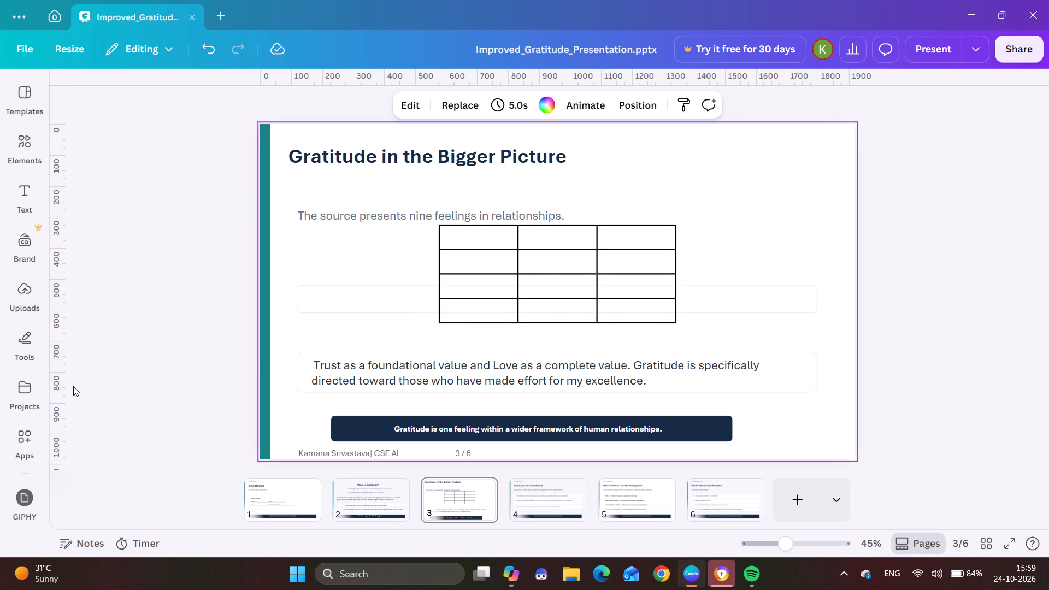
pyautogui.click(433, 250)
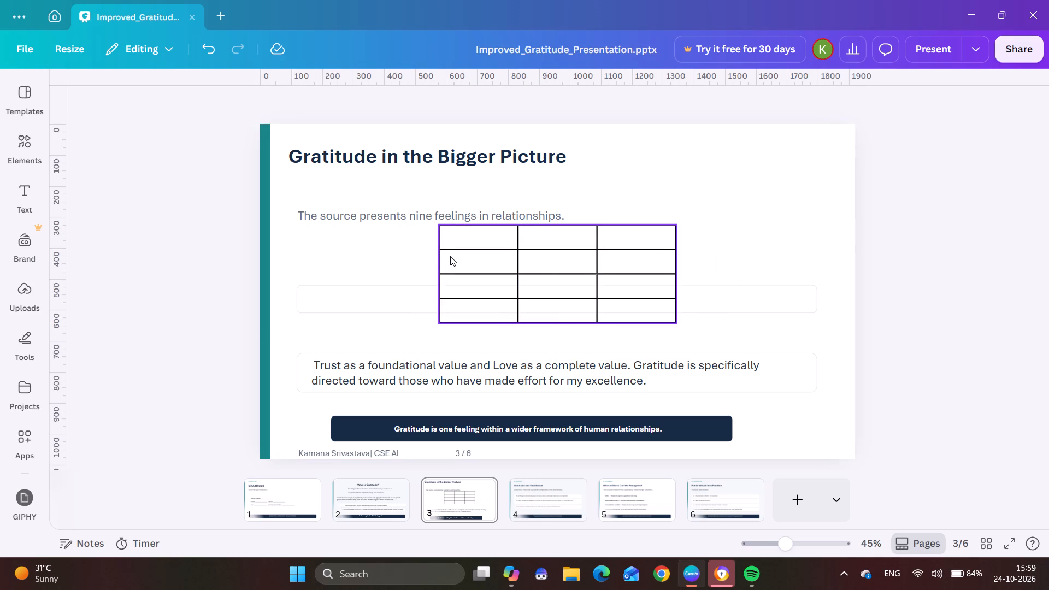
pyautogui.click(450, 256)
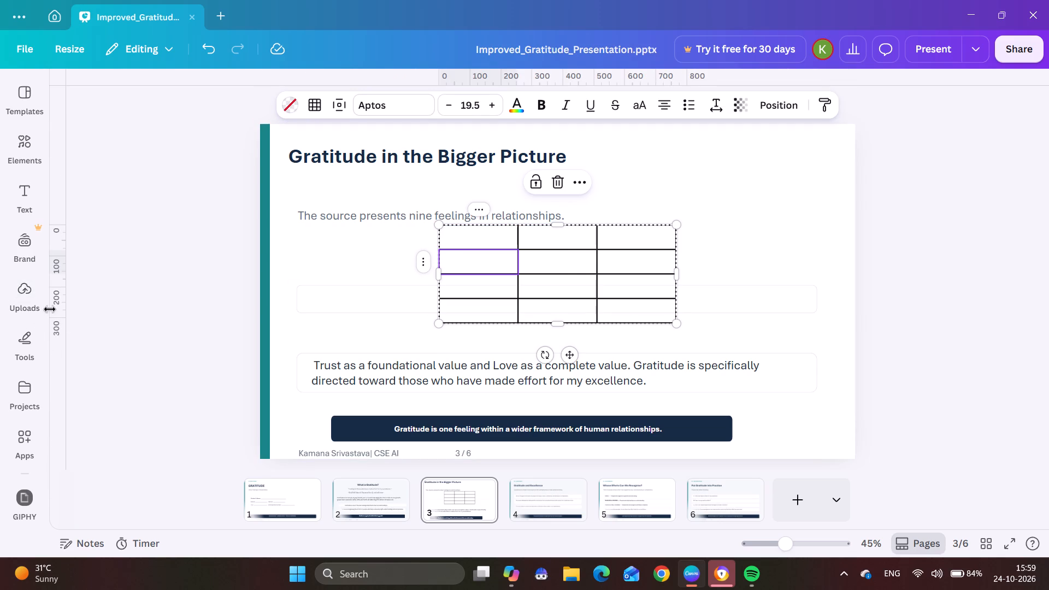
# Insert a second table with three columns and four rows on page 3.
pyautogui.click(27, 337)
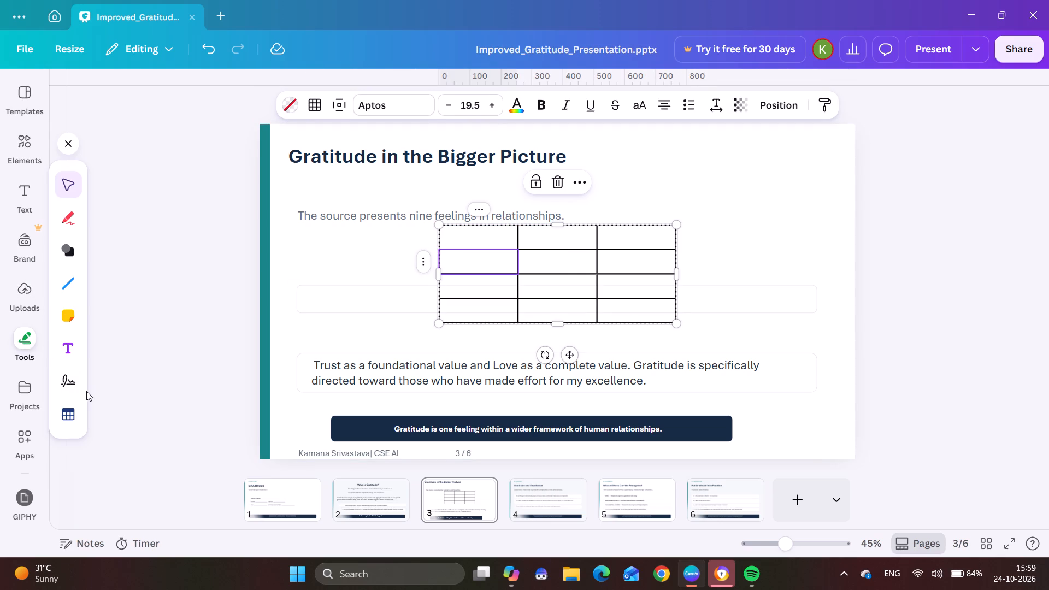
pyautogui.click(61, 415)
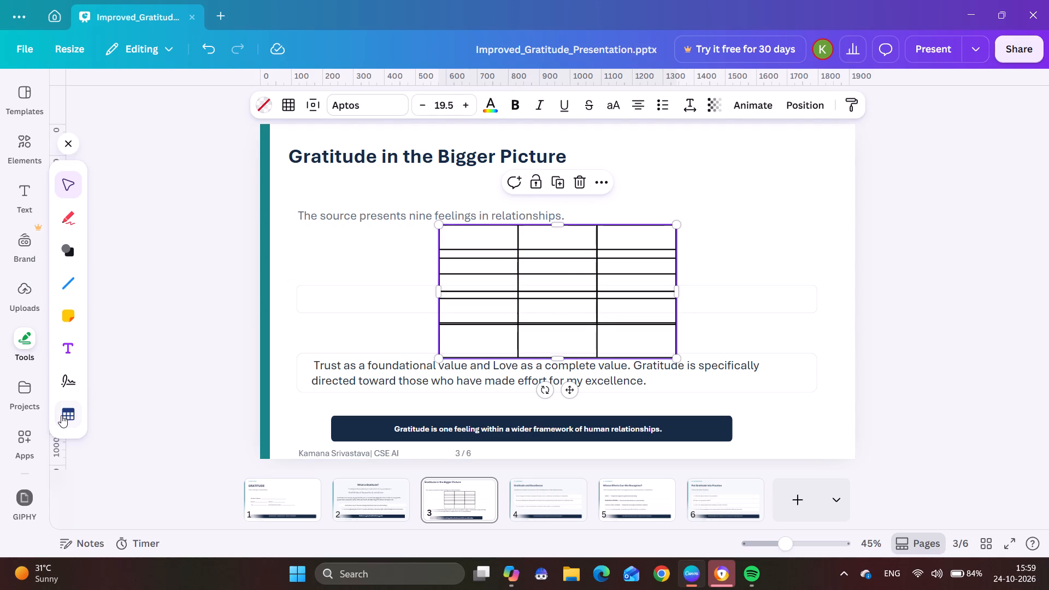
# Shorten the new table's first row by shifting the divider beneath it slightly upward.
pyautogui.moveTo(476, 265); pyautogui.dragTo(442, 275)
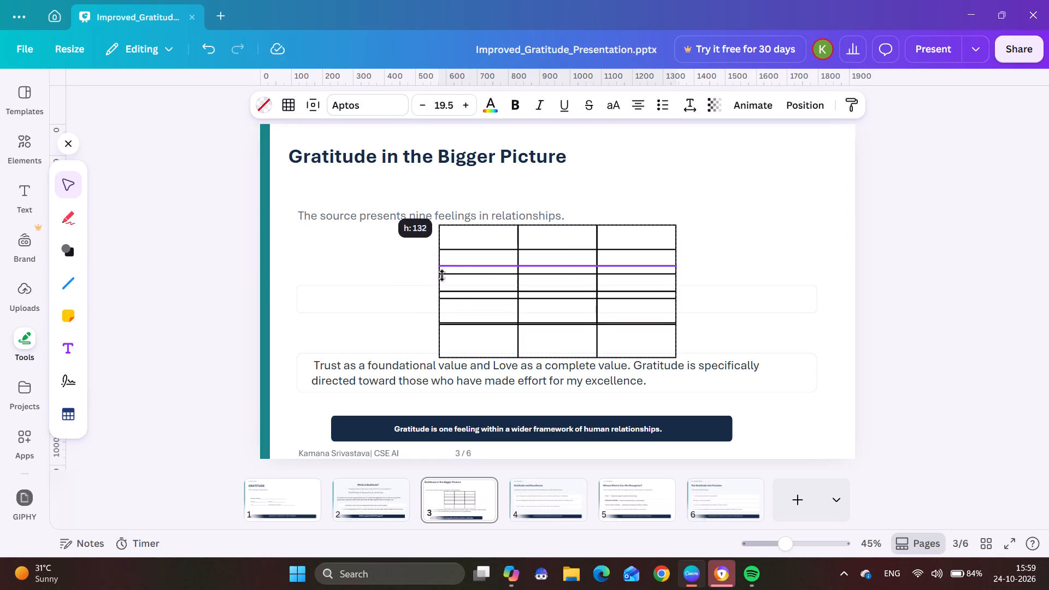
pyautogui.moveTo(442, 275); pyautogui.dragTo(475, 259)
# Move the new table down below the original table, over the Trust and Love text and the dark banner.
pyautogui.moveTo(572, 273); pyautogui.dragTo(567, 282)
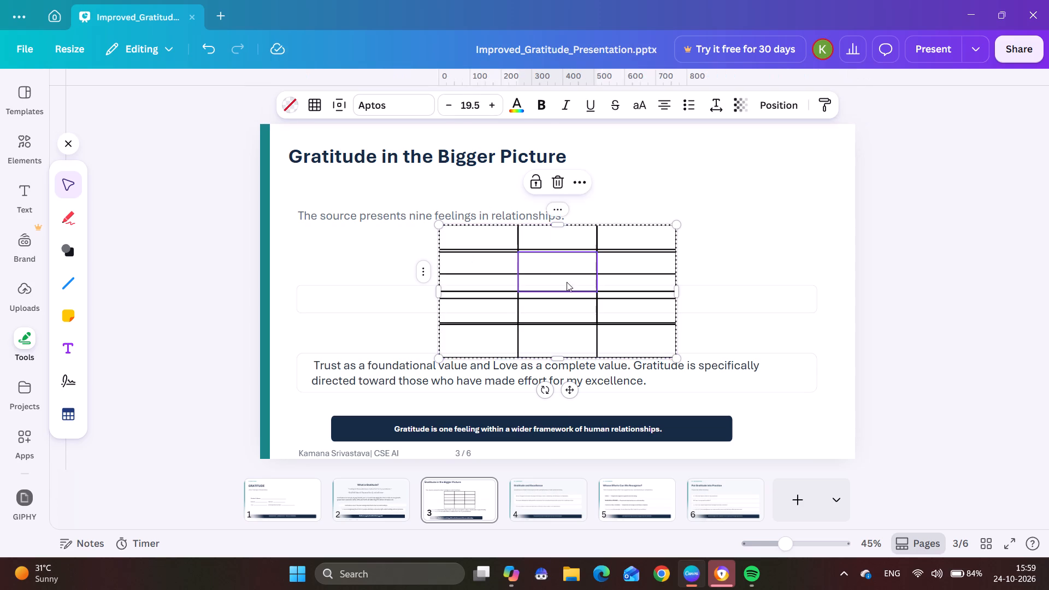
pyautogui.moveTo(567, 282); pyautogui.dragTo(539, 384)
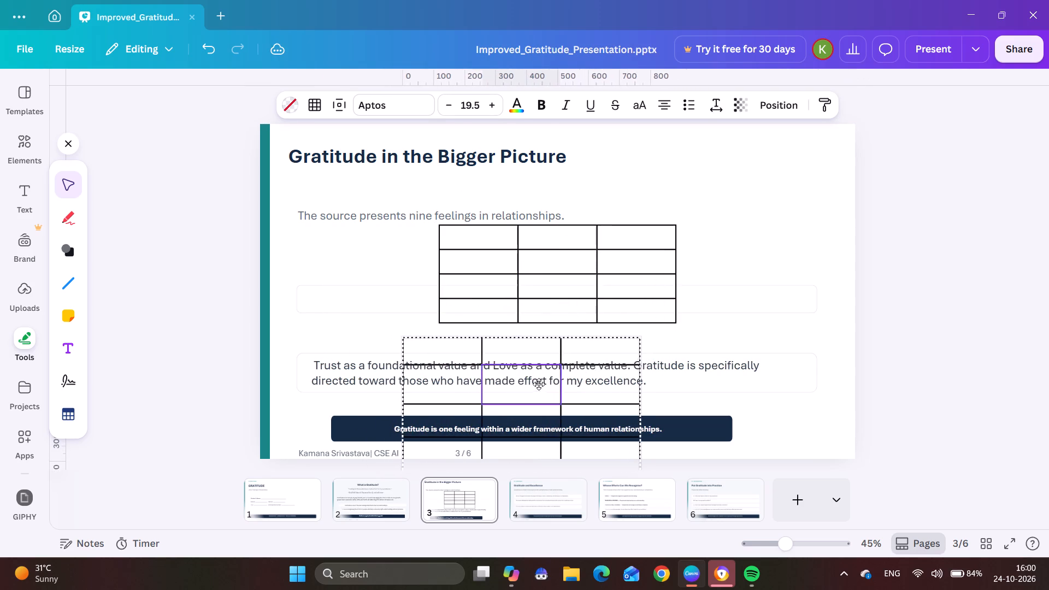
pyautogui.moveTo(539, 384); pyautogui.dragTo(545, 380)
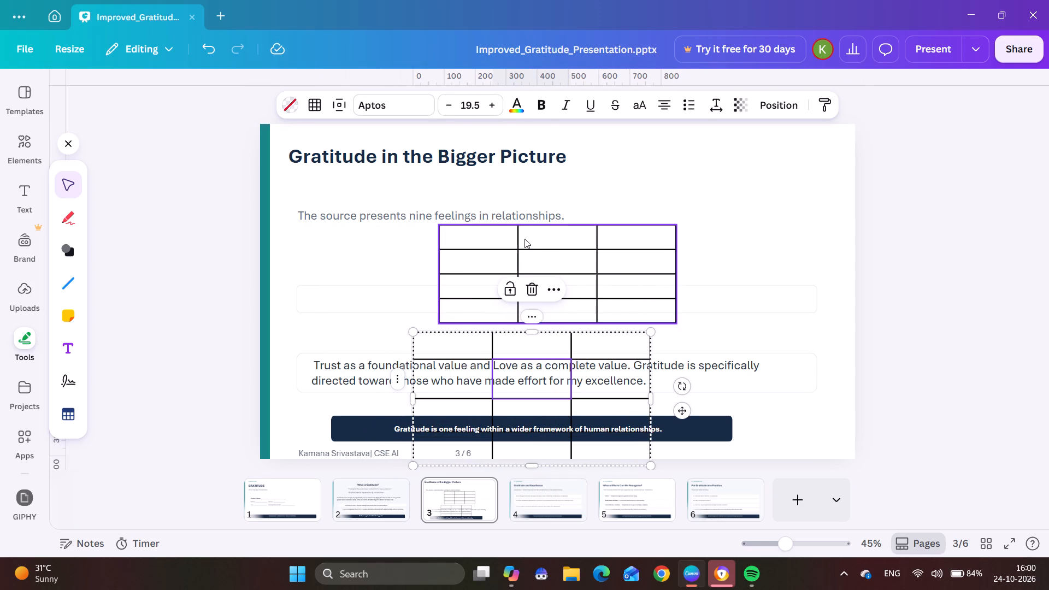
# Add a row to the original table between its third and fourth rows.
pyautogui.click(524, 239)
pyautogui.click(446, 234)
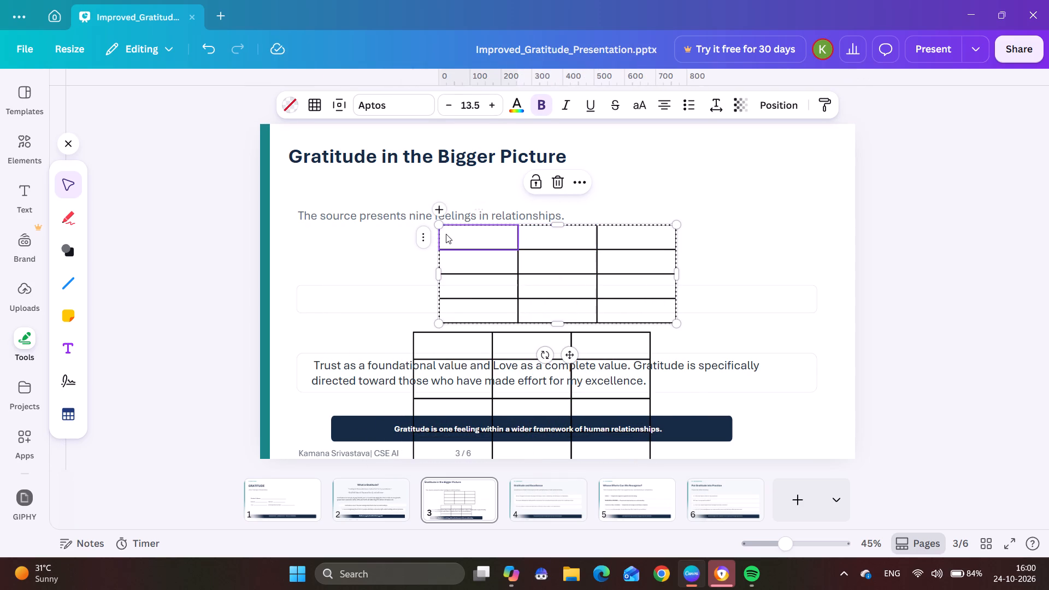
pyautogui.click(446, 234)
pyautogui.click(416, 239)
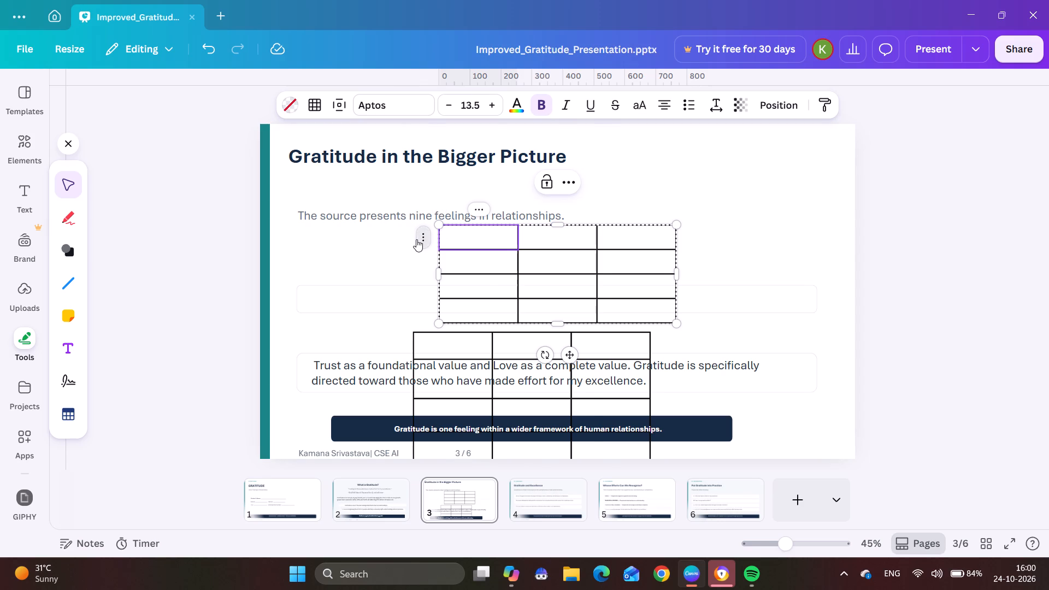
pyautogui.click(358, 267)
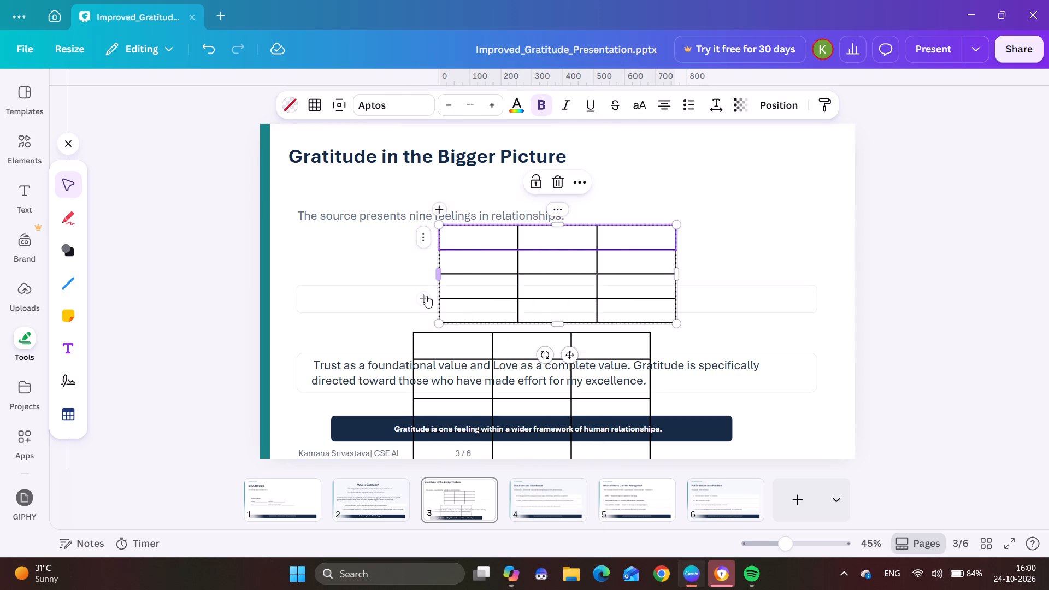
pyautogui.click(425, 296)
pyautogui.click(498, 282)
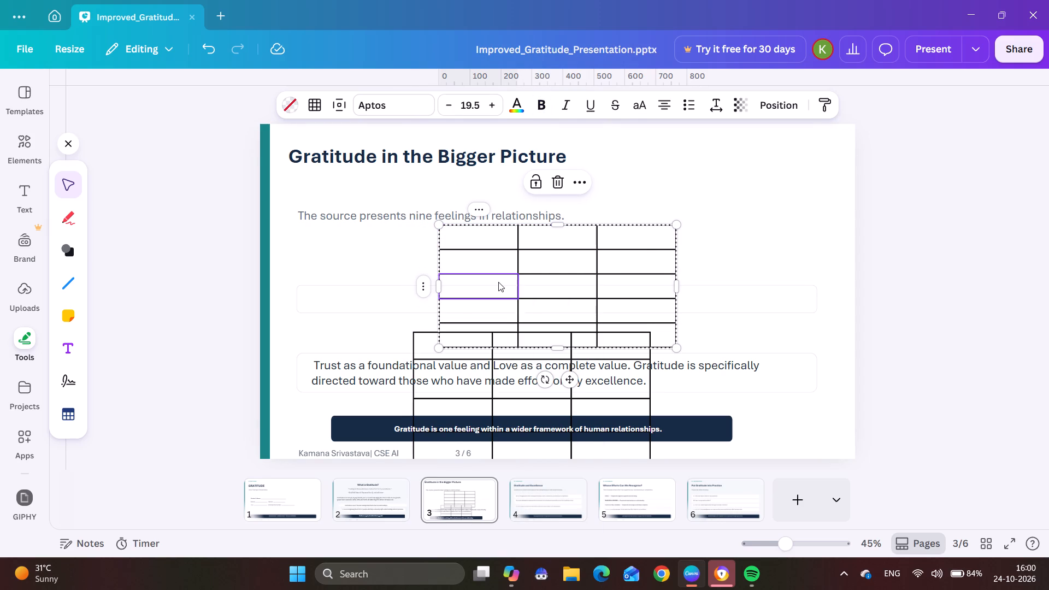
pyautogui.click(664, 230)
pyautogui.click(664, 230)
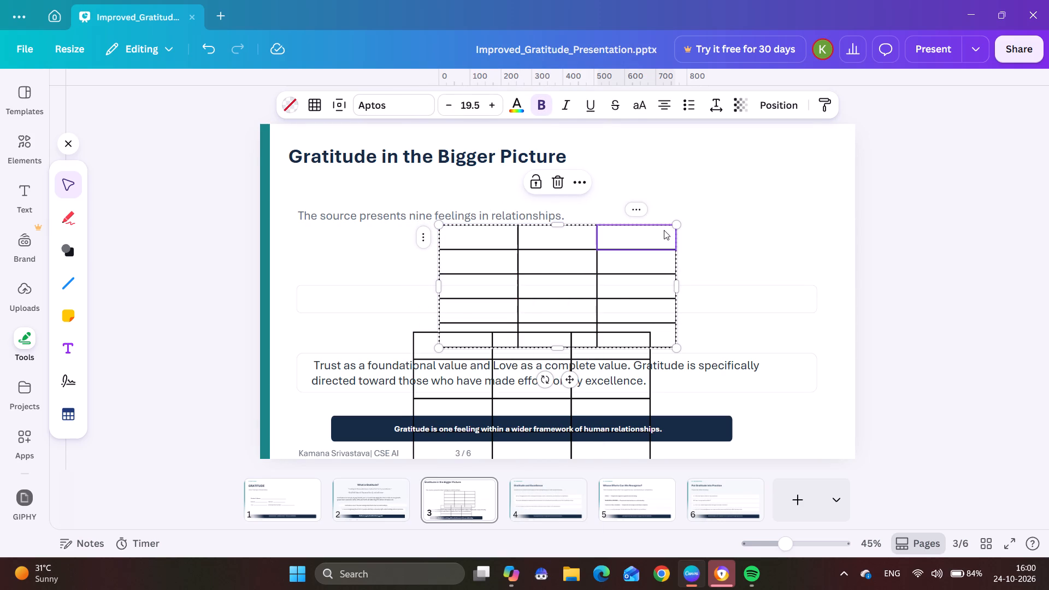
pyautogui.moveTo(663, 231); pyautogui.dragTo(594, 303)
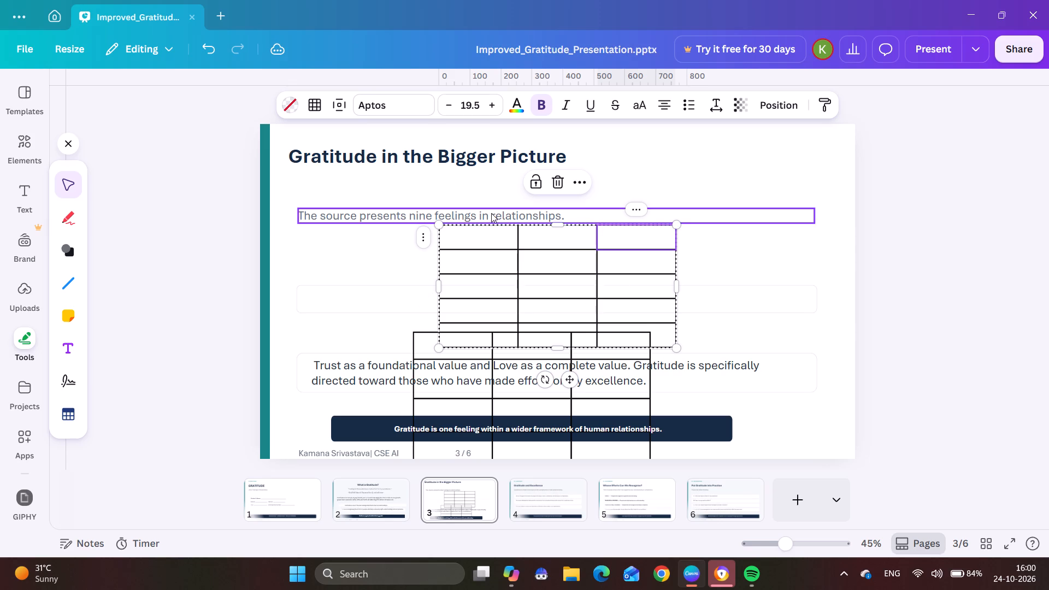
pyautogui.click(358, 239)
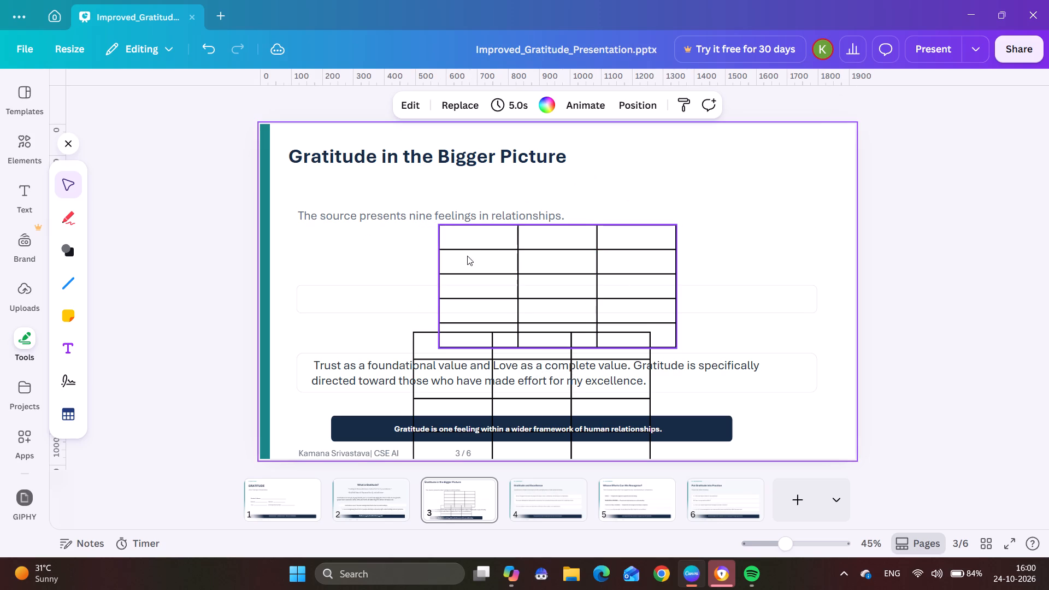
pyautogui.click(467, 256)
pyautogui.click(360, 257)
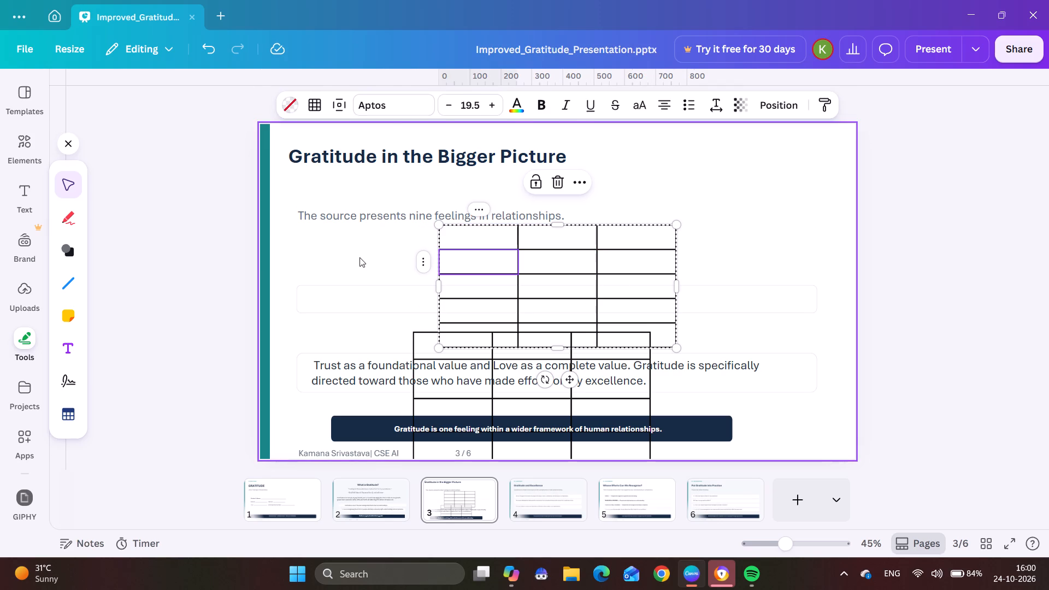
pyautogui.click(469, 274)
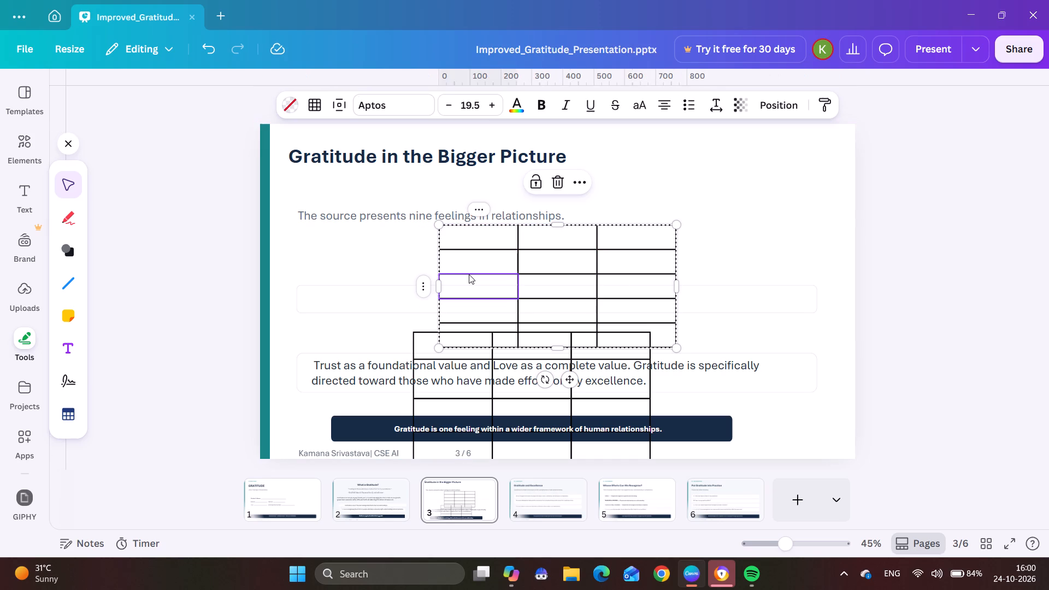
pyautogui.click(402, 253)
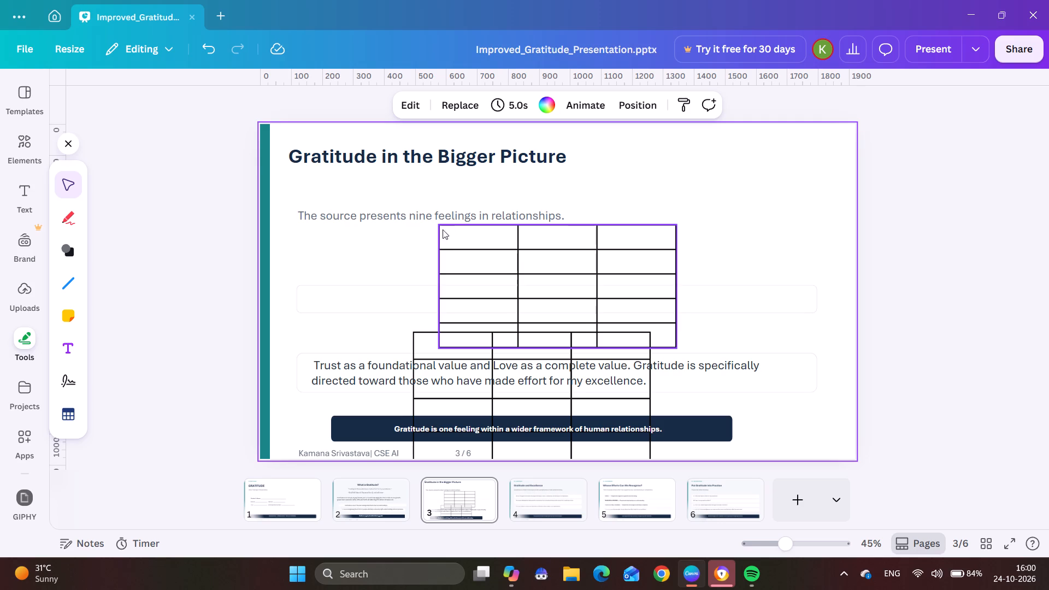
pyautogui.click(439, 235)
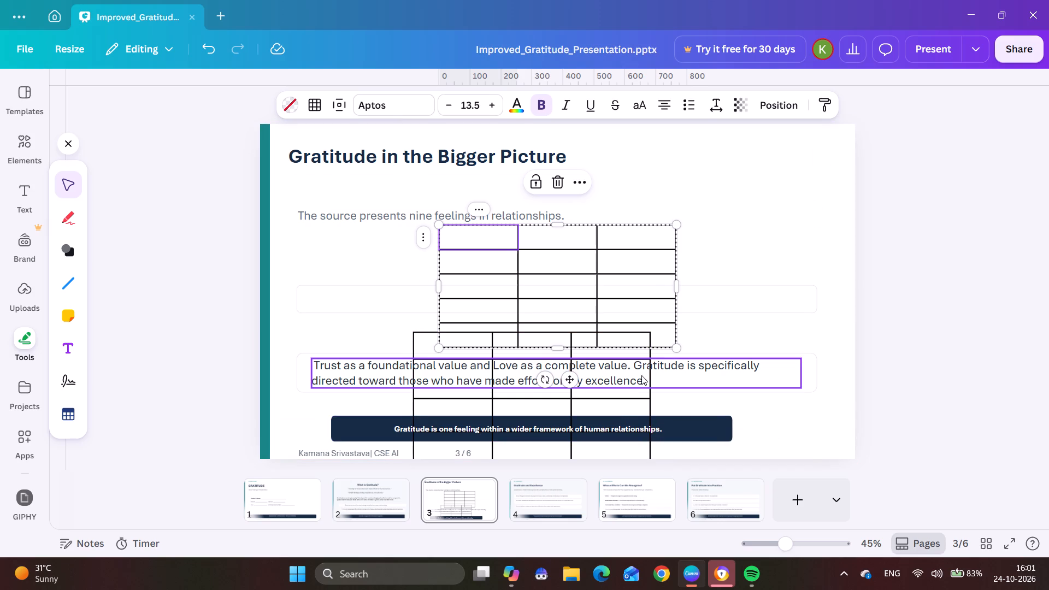
# Set the cell spacing of the lower table, which overlaps the dark banner, to 12.
pyautogui.click(646, 405)
pyautogui.click(646, 405)
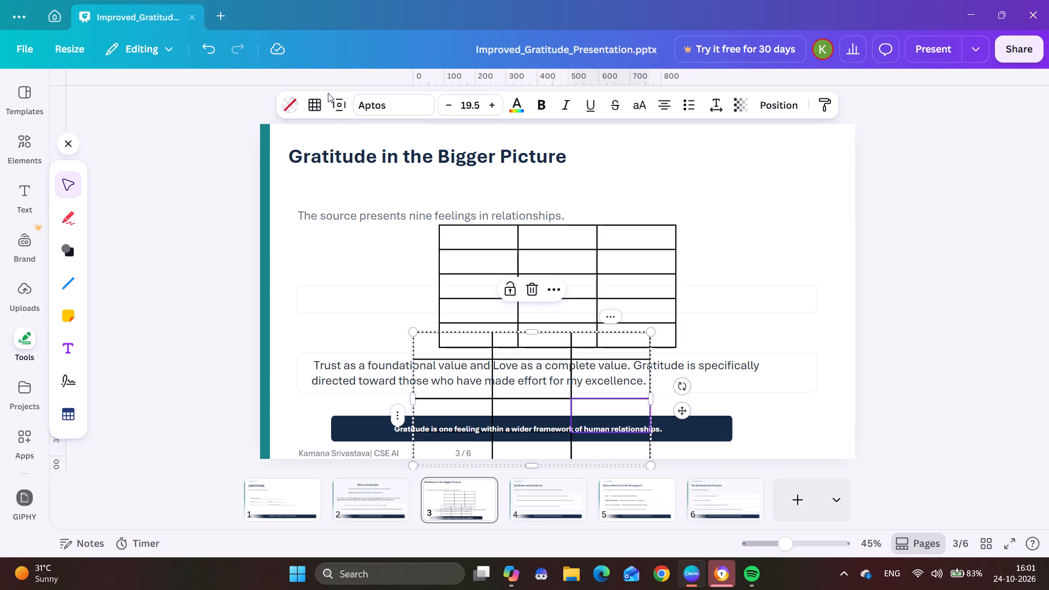
pyautogui.click(315, 105)
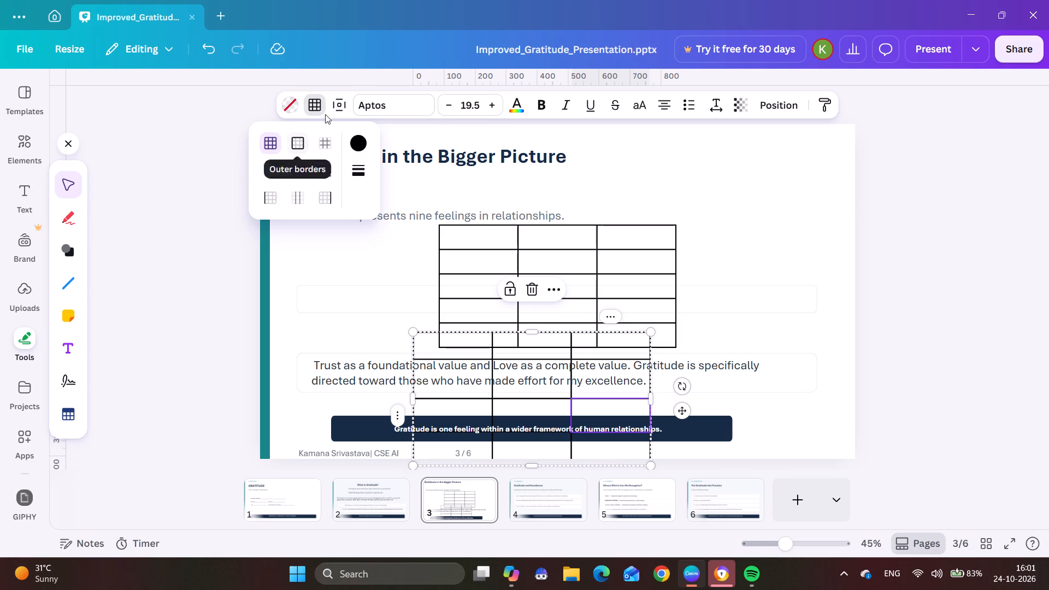
pyautogui.click(335, 103)
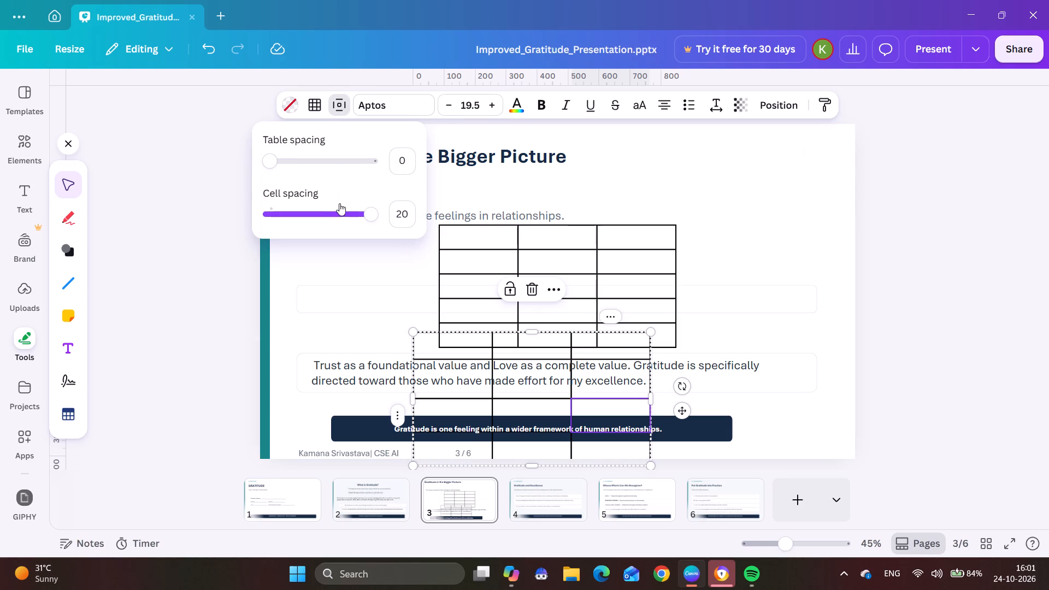
pyautogui.moveTo(373, 208); pyautogui.dragTo(349, 213)
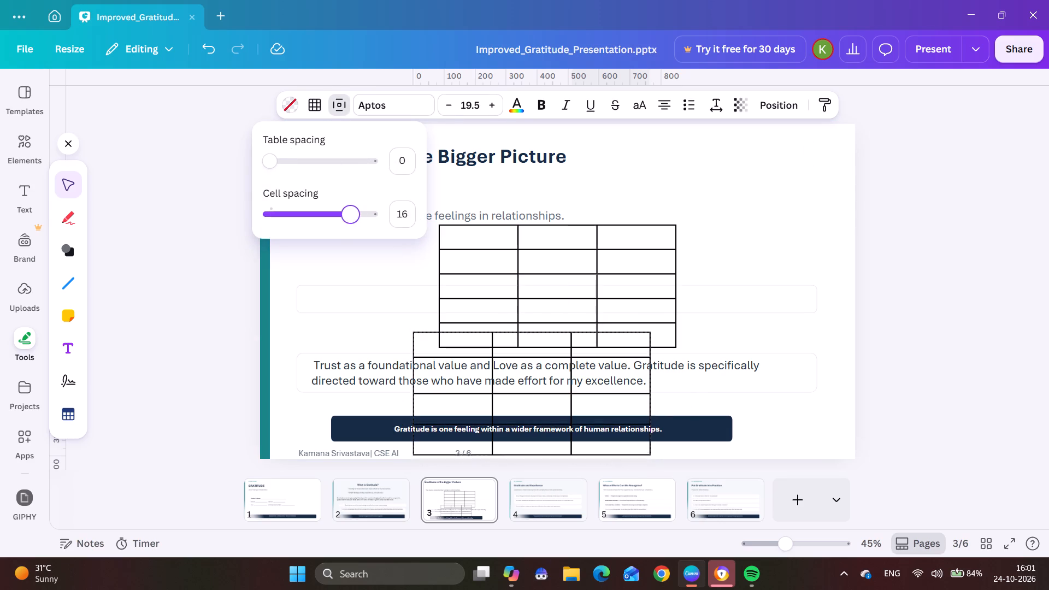
pyautogui.moveTo(349, 213); pyautogui.dragTo(330, 214)
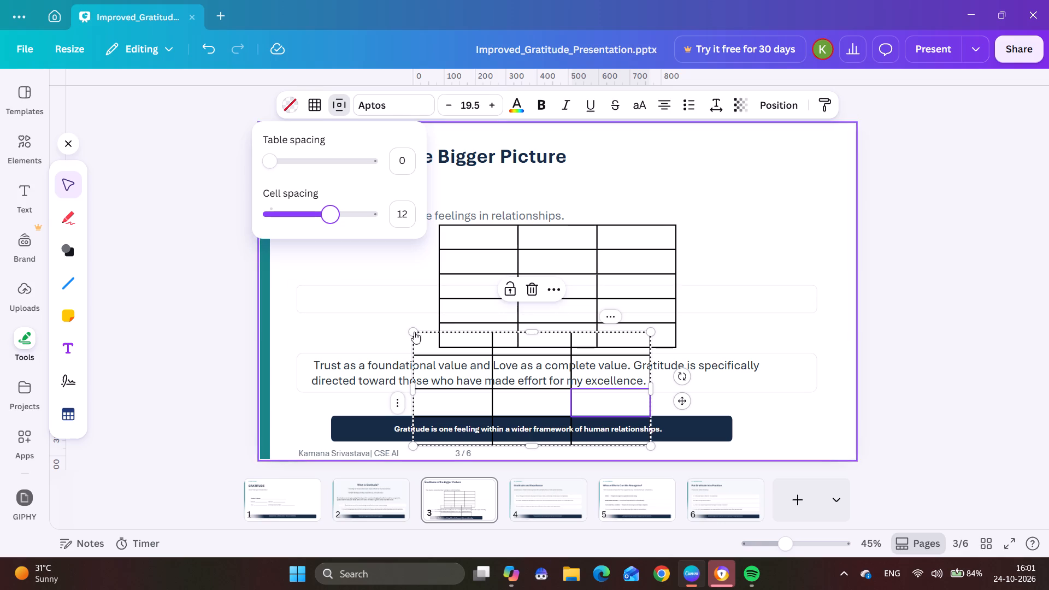
# Move the five-row table up beside the page title, in the slide's upper-right area clear of the title and subtitle text.
pyautogui.moveTo(610, 243); pyautogui.dragTo(617, 238)
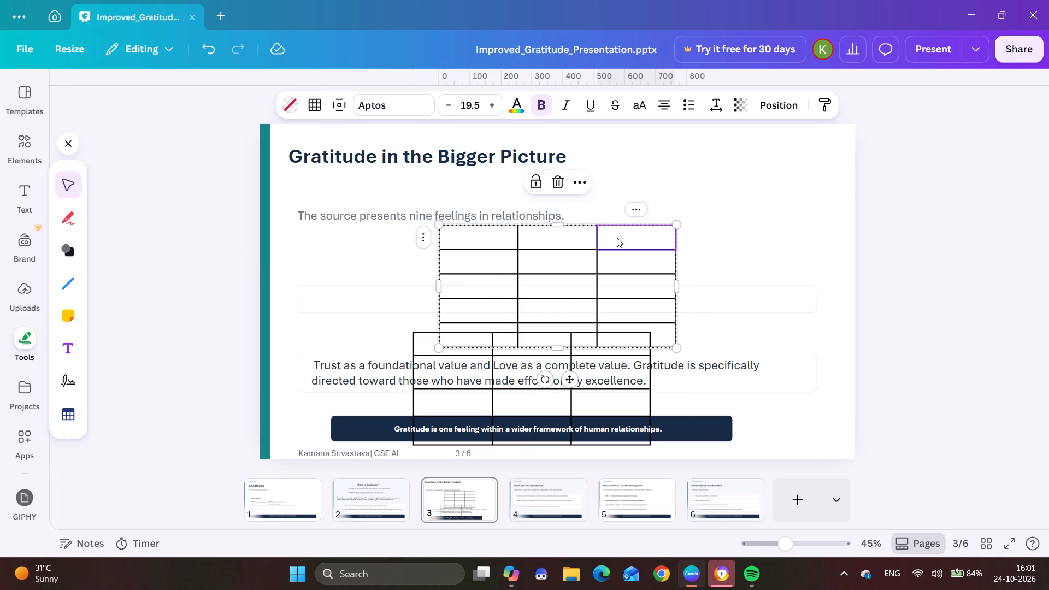
pyautogui.moveTo(617, 238); pyautogui.dragTo(702, 166)
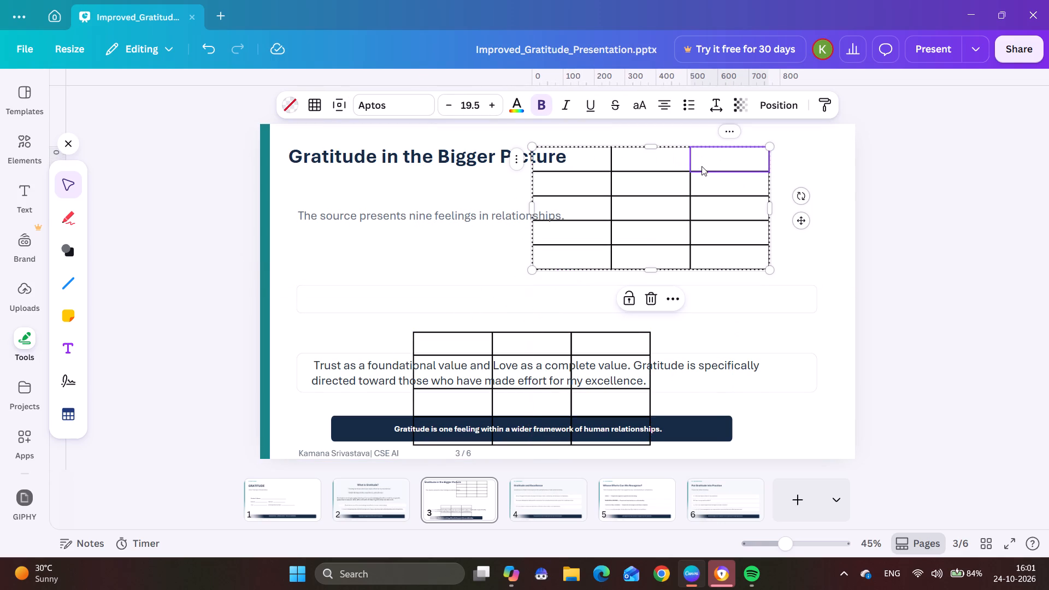
pyautogui.moveTo(674, 184); pyautogui.dragTo(723, 196)
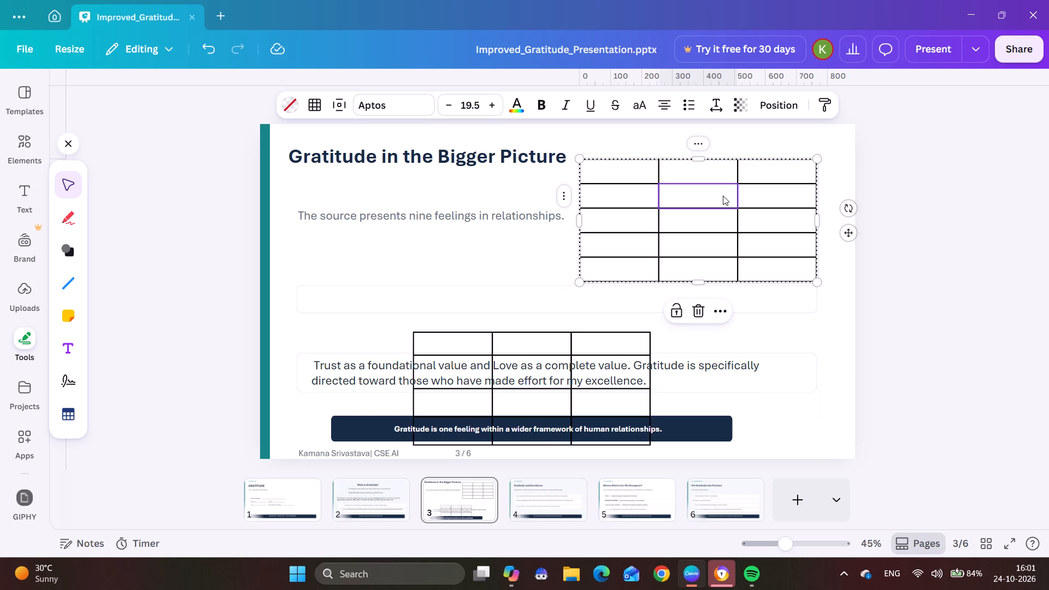
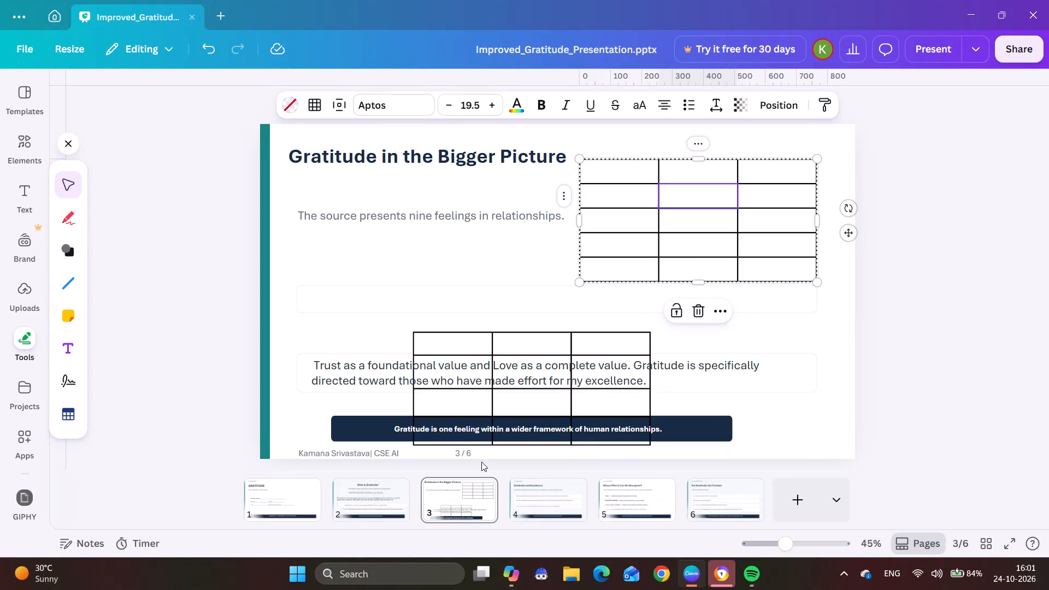
# Move the four-row table directly beneath the five-row table, clear of the dark banner.
pyautogui.moveTo(599, 390); pyautogui.dragTo(694, 343)
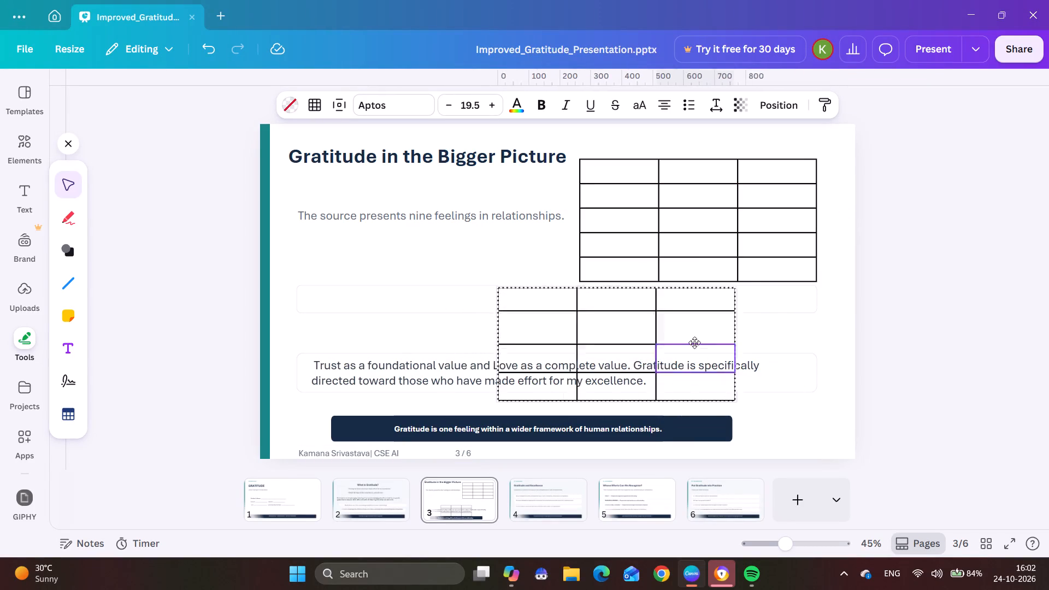
pyautogui.moveTo(694, 343); pyautogui.dragTo(762, 346)
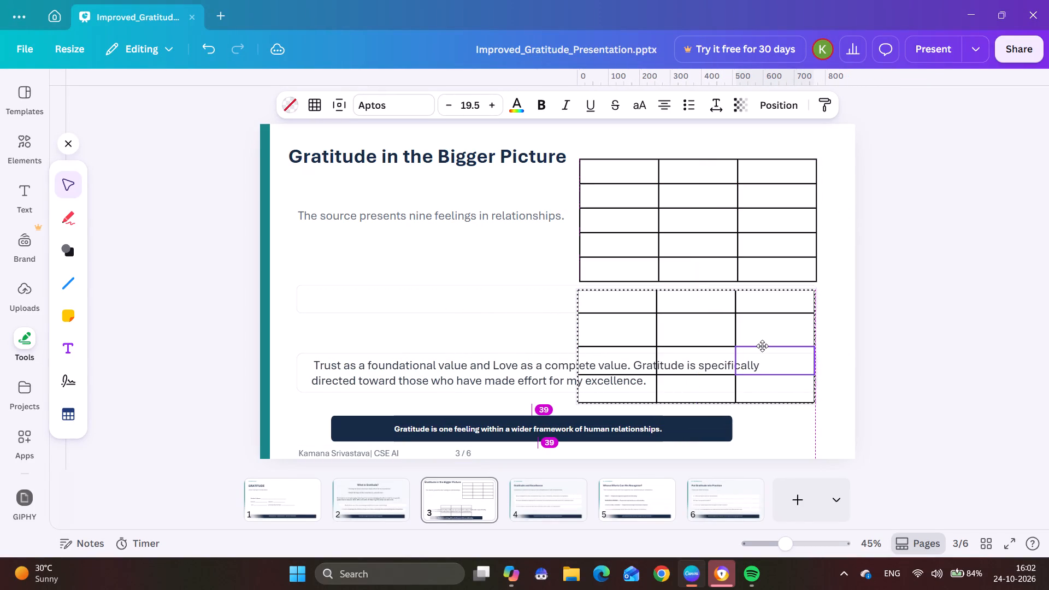
pyautogui.moveTo(762, 346); pyautogui.dragTo(764, 340)
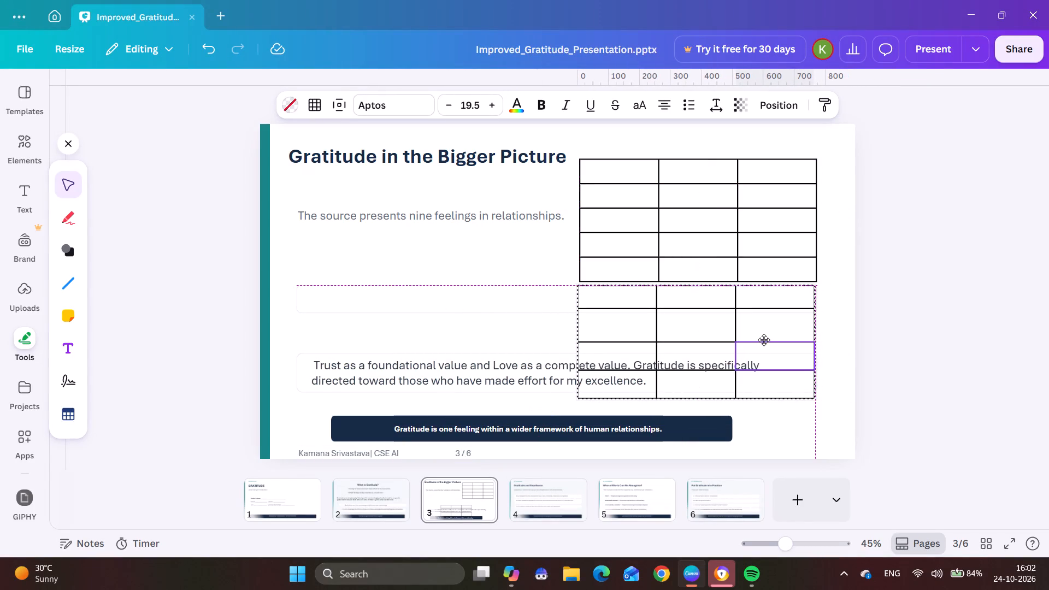
pyautogui.moveTo(764, 340); pyautogui.dragTo(764, 339)
pyautogui.click(764, 339)
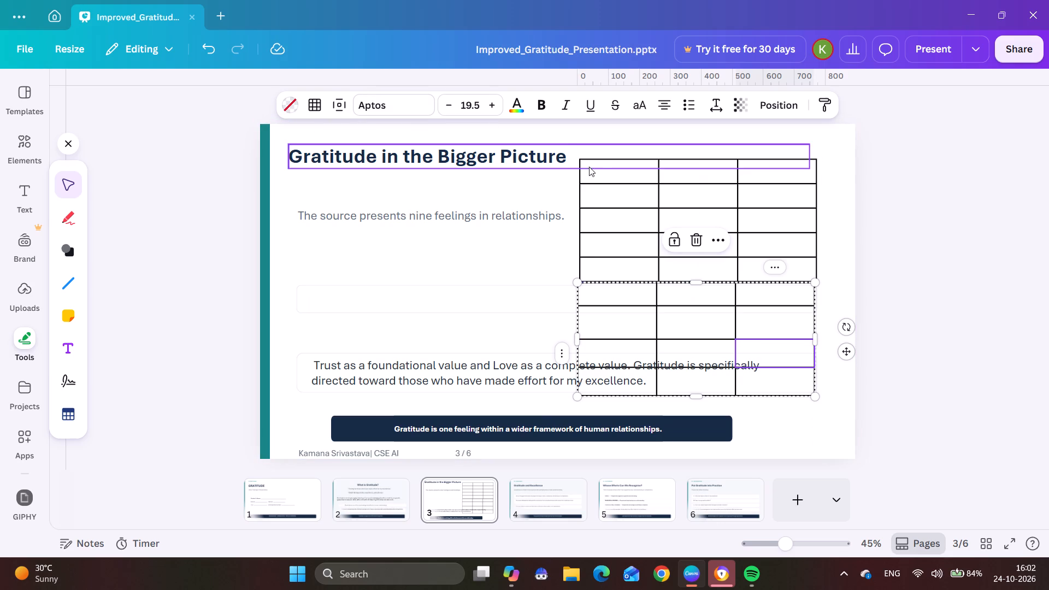
# Reduce the lower table's cell spacing to 6, matching the five-row table's cell spacing.
pyautogui.click(593, 184)
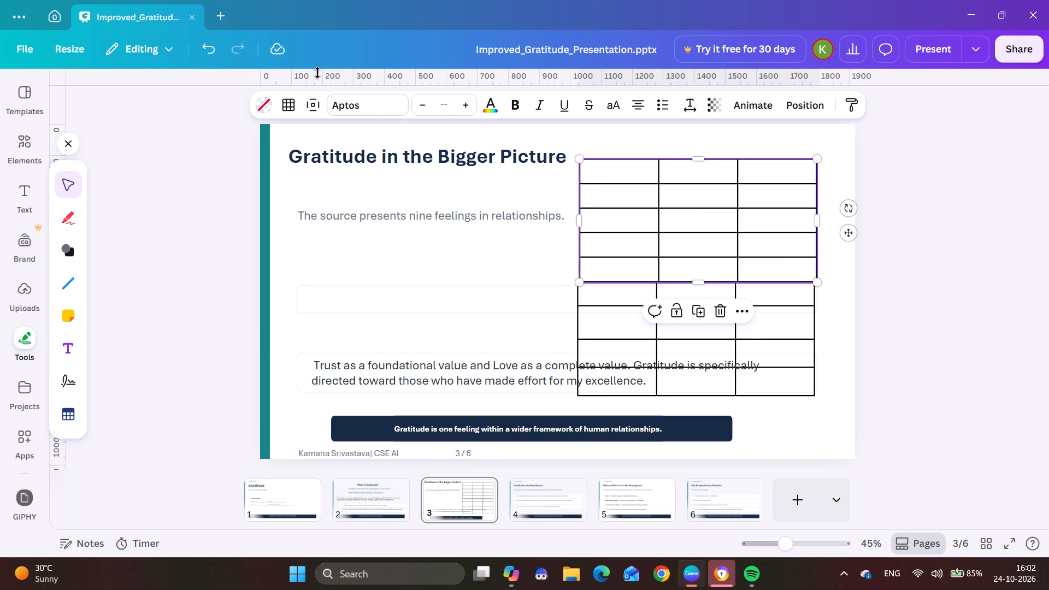
pyautogui.click(315, 102)
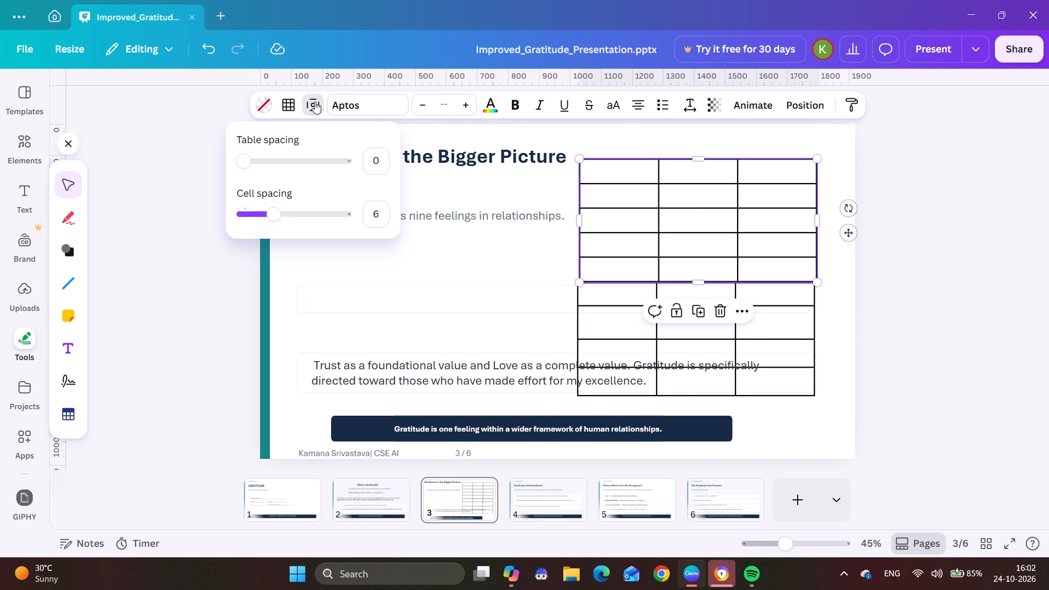
pyautogui.click(609, 330)
pyautogui.click(609, 330)
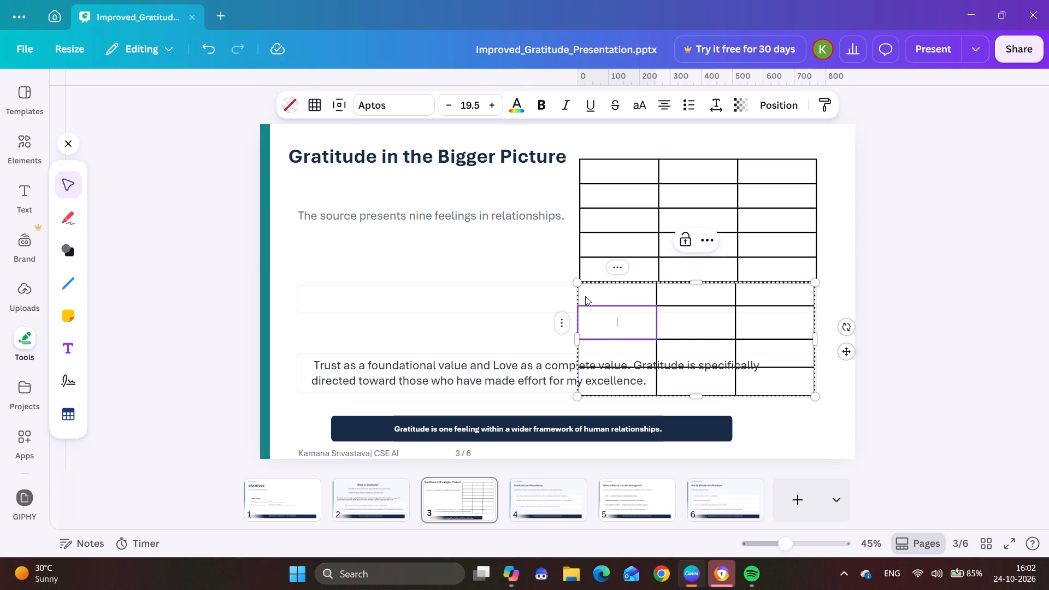
pyautogui.click(575, 290)
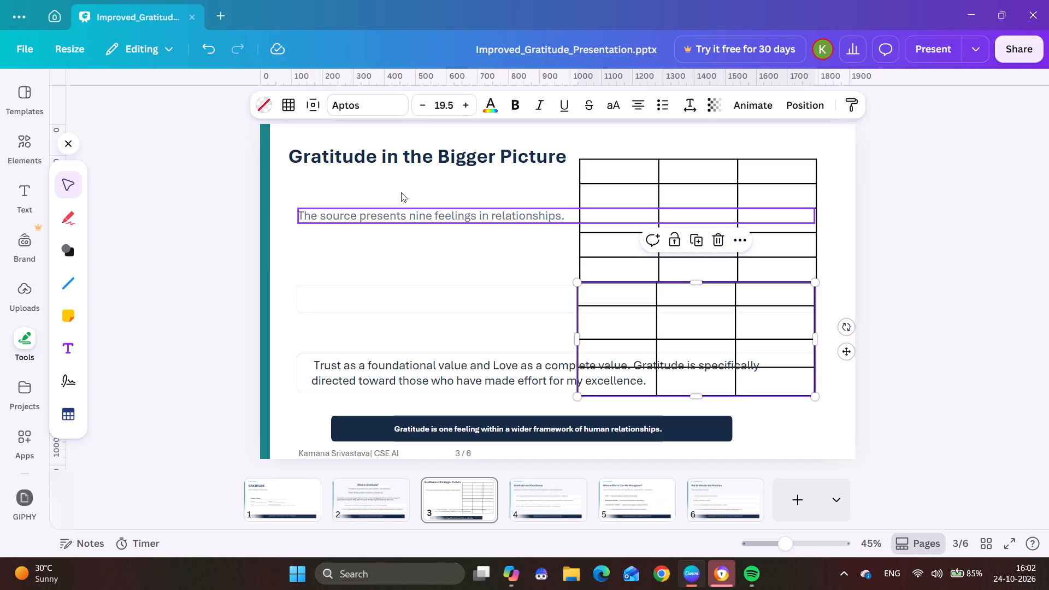
pyautogui.click(309, 100)
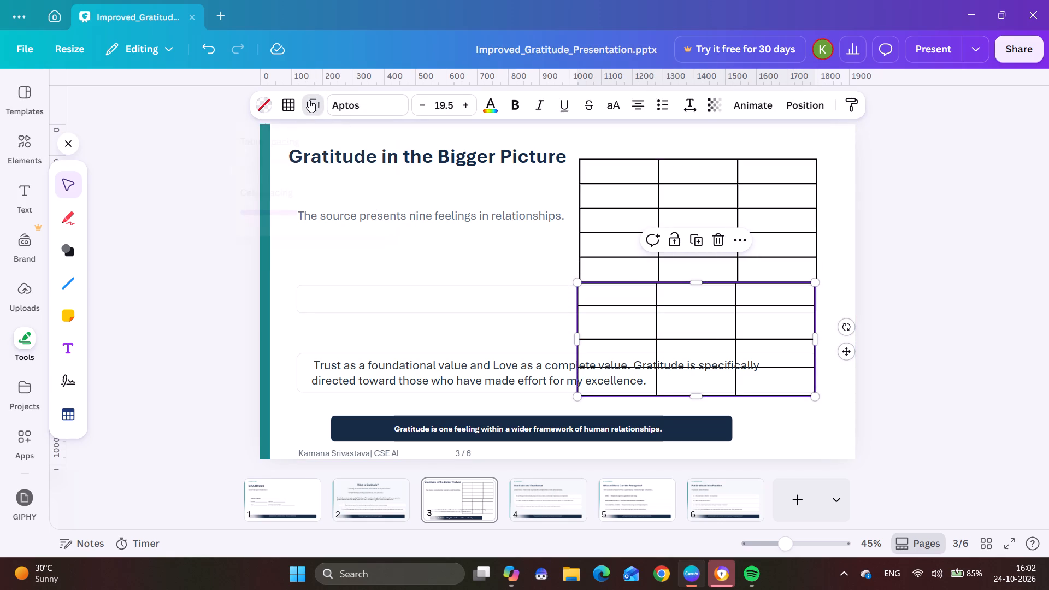
pyautogui.moveTo(304, 213); pyautogui.dragTo(297, 215)
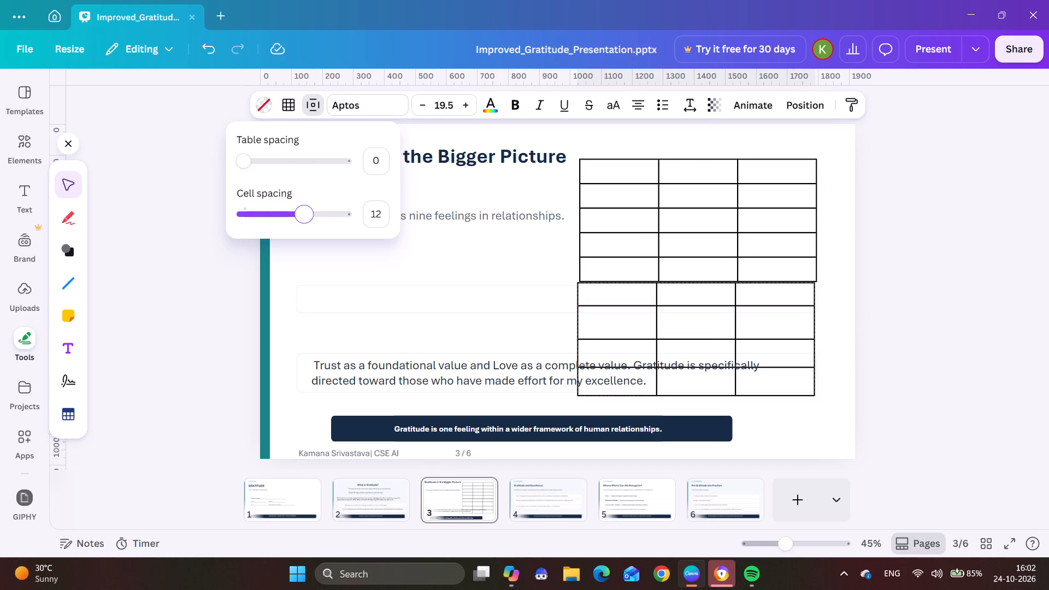
pyautogui.moveTo(297, 215); pyautogui.dragTo(278, 218)
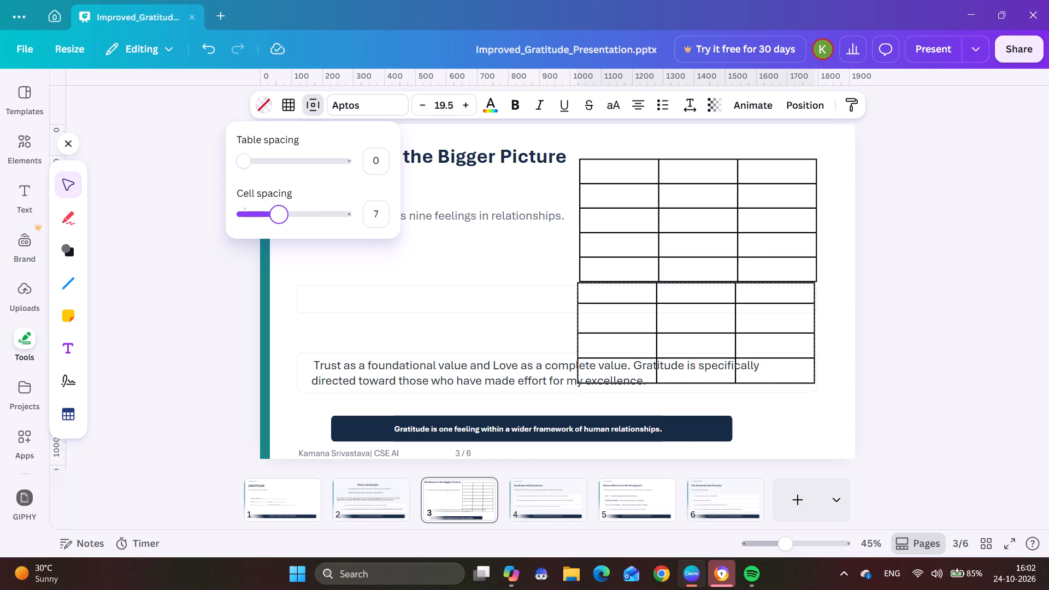
pyautogui.moveTo(278, 218); pyautogui.dragTo(270, 219)
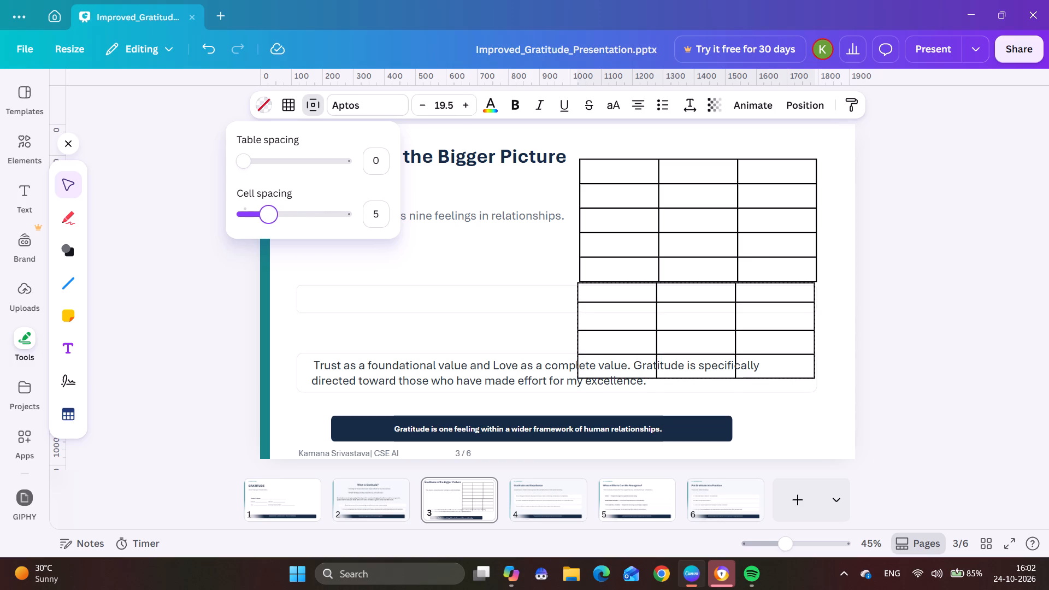
pyautogui.moveTo(270, 219); pyautogui.dragTo(275, 219)
pyautogui.click(223, 303)
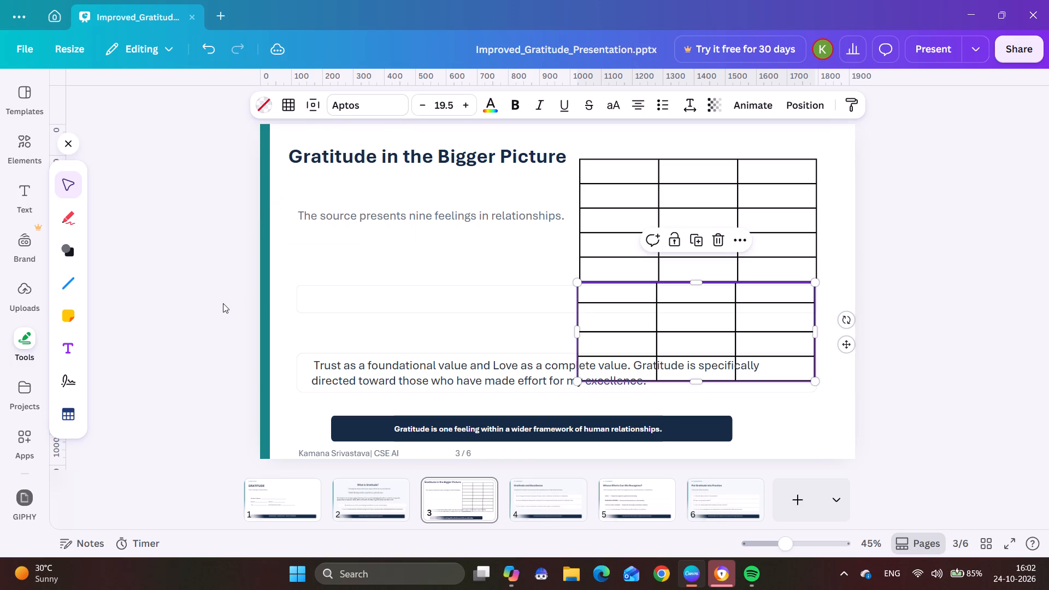
# Shift the lower table slightly so its side edges line up with the five-row table above it.
pyautogui.click(700, 308)
pyautogui.click(629, 293)
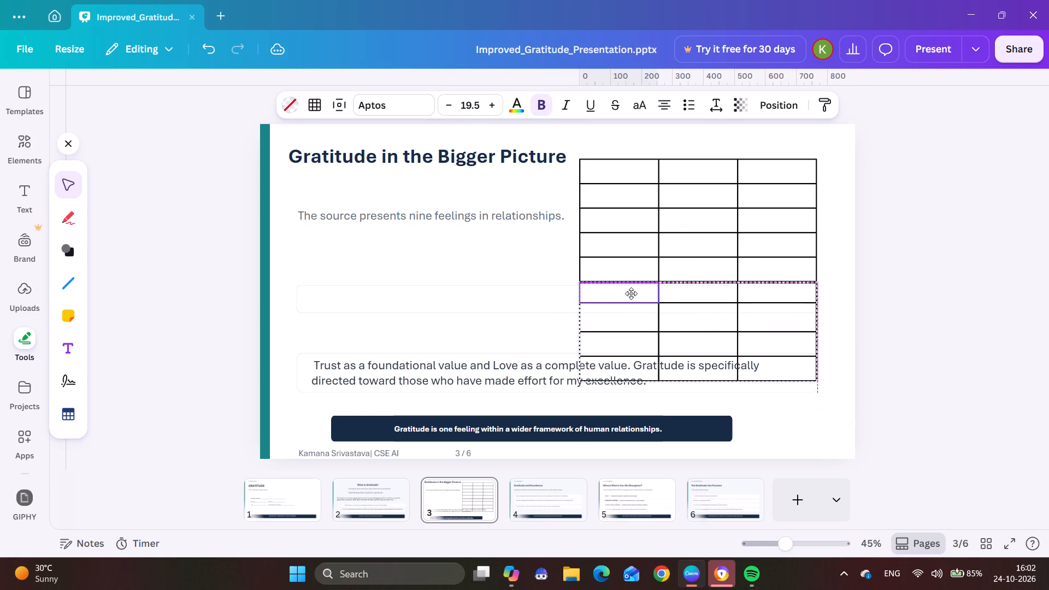
# Move the Trust and Love text straight down, below the tables and just above the dark banner.
pyautogui.moveTo(534, 373); pyautogui.dragTo(534, 399)
# Delete the empty outlined box between the subtitle and the Trust and Love text.
pyautogui.click(430, 304)
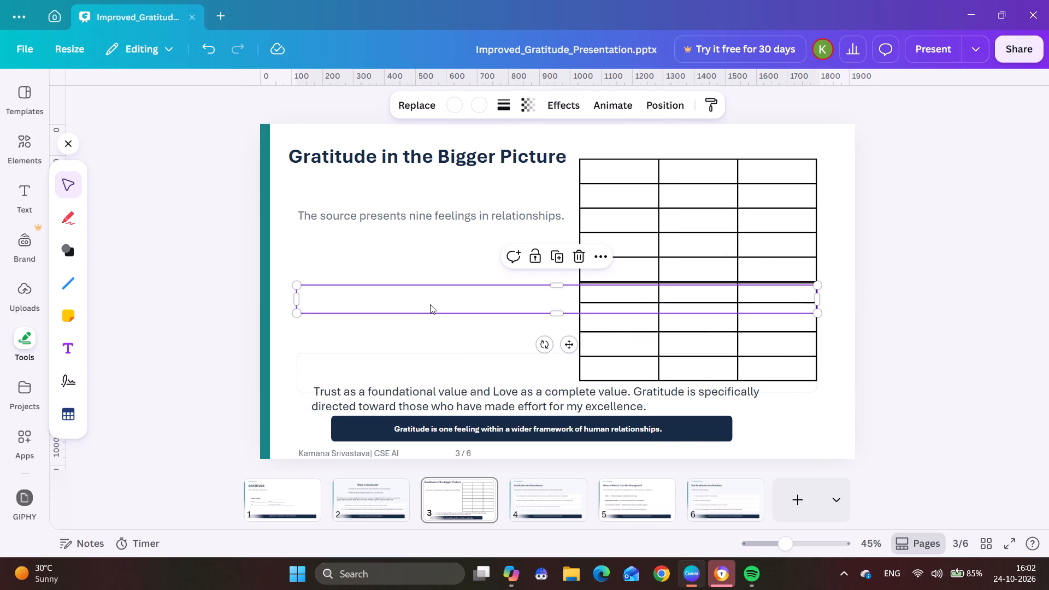
pyautogui.click(279, 353)
pyautogui.click(329, 285)
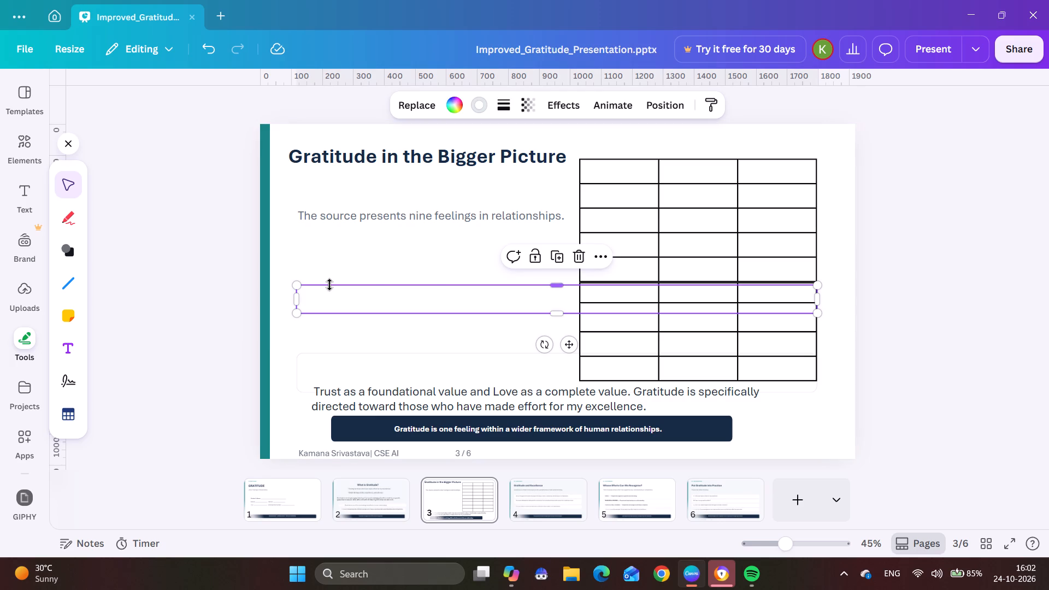
pyautogui.click(579, 256)
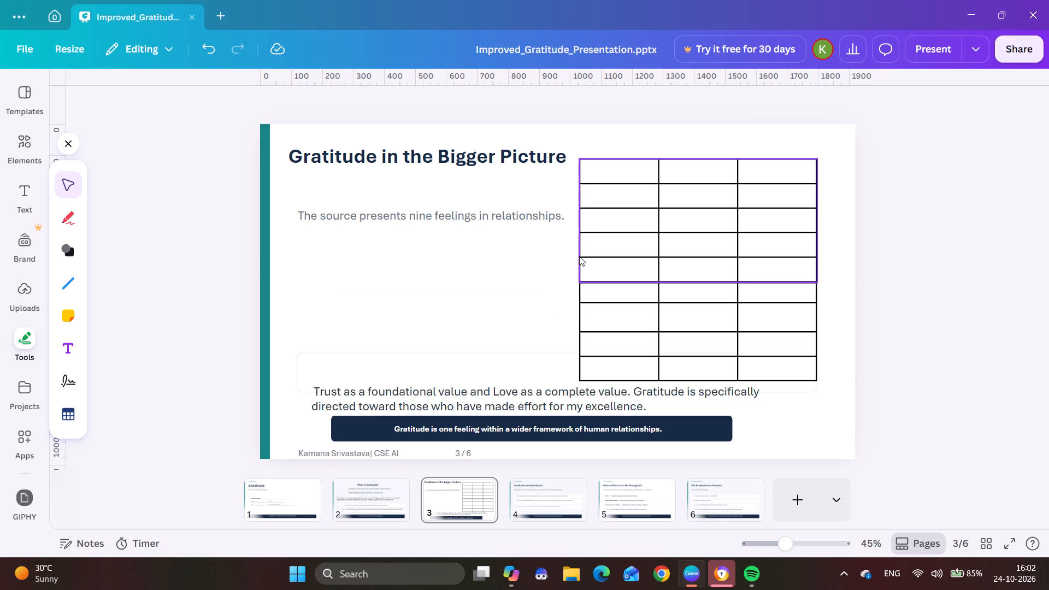
pyautogui.click(445, 294)
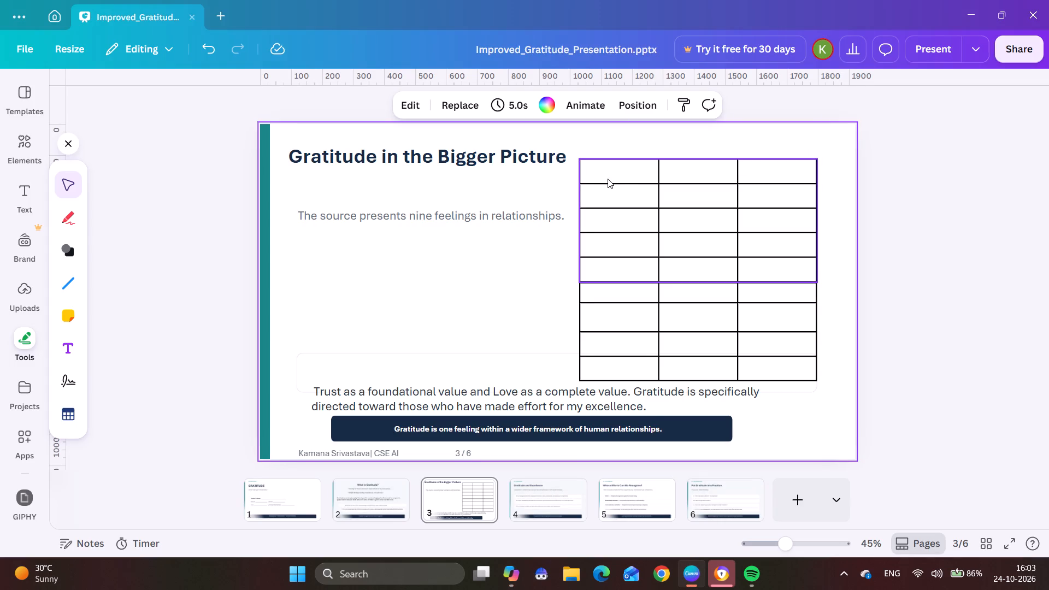
pyautogui.hotkey('ctrl', 'v')
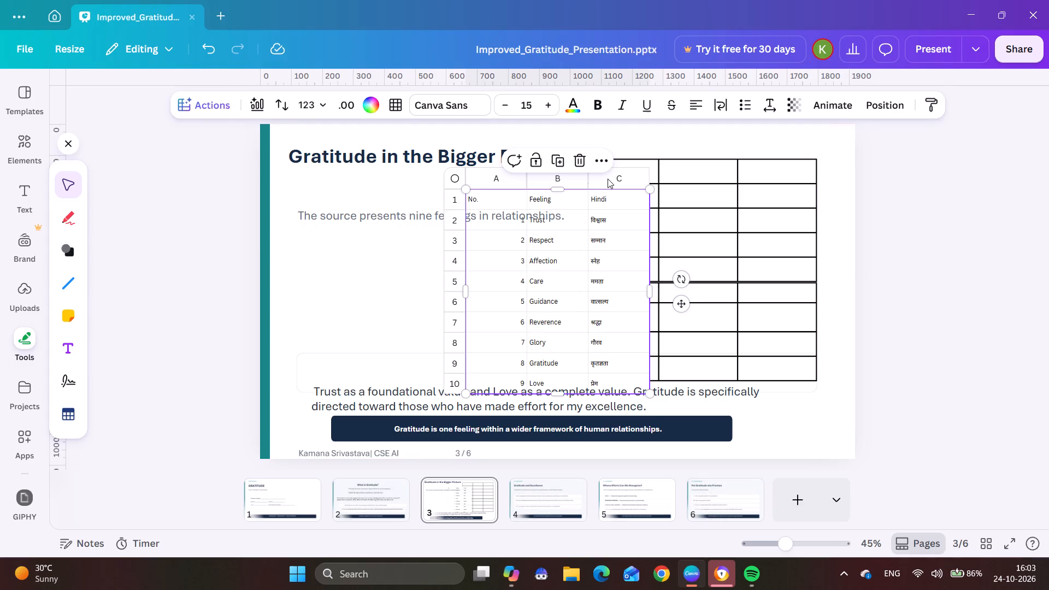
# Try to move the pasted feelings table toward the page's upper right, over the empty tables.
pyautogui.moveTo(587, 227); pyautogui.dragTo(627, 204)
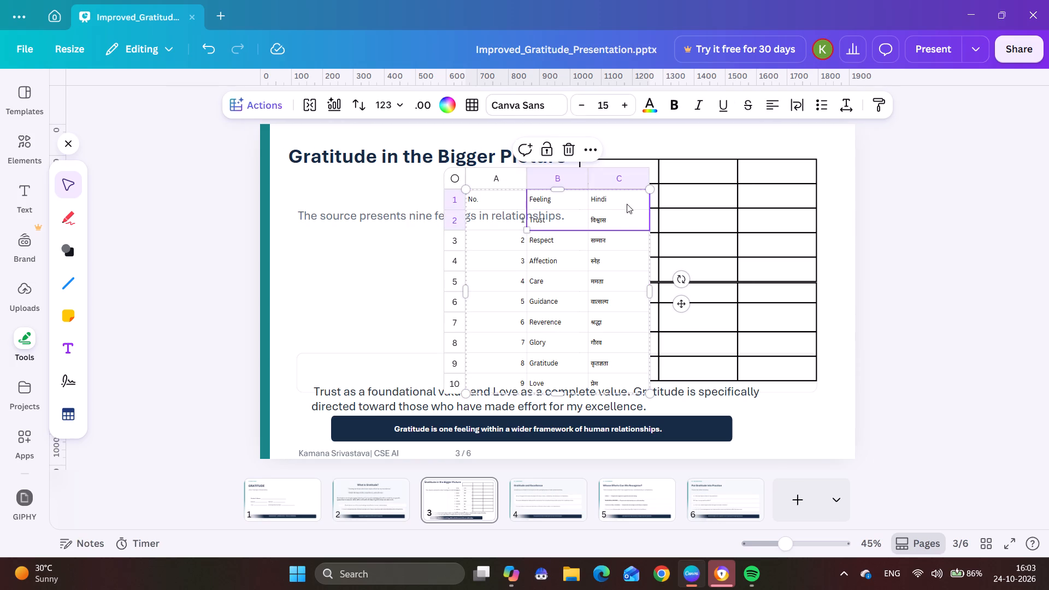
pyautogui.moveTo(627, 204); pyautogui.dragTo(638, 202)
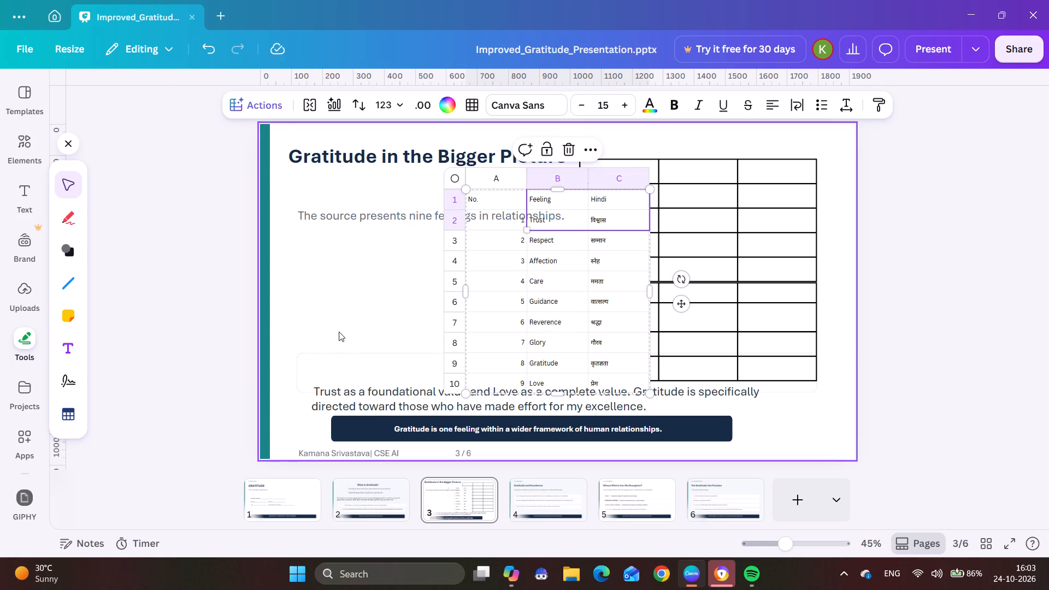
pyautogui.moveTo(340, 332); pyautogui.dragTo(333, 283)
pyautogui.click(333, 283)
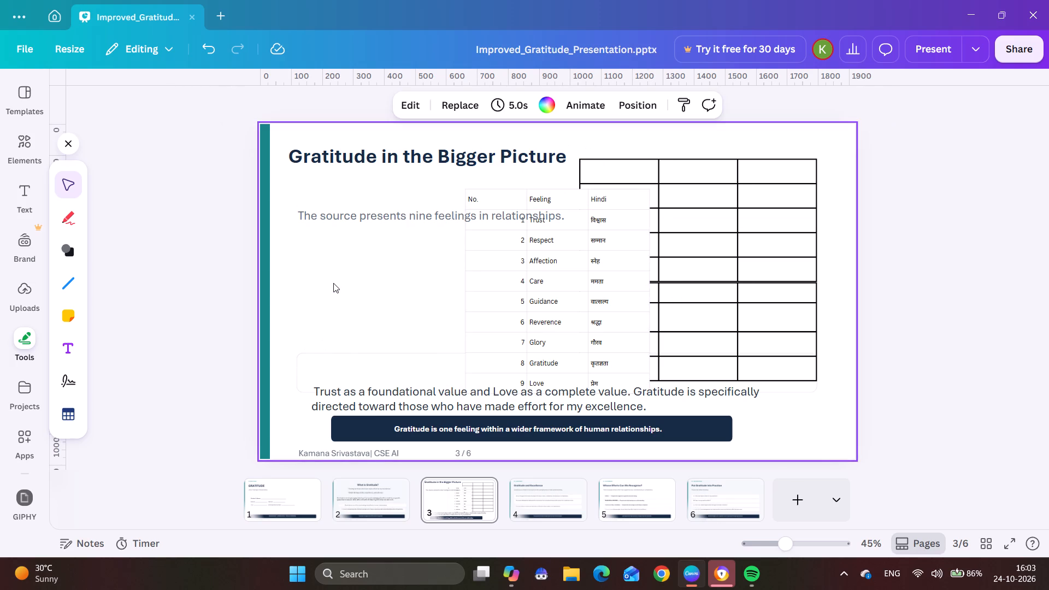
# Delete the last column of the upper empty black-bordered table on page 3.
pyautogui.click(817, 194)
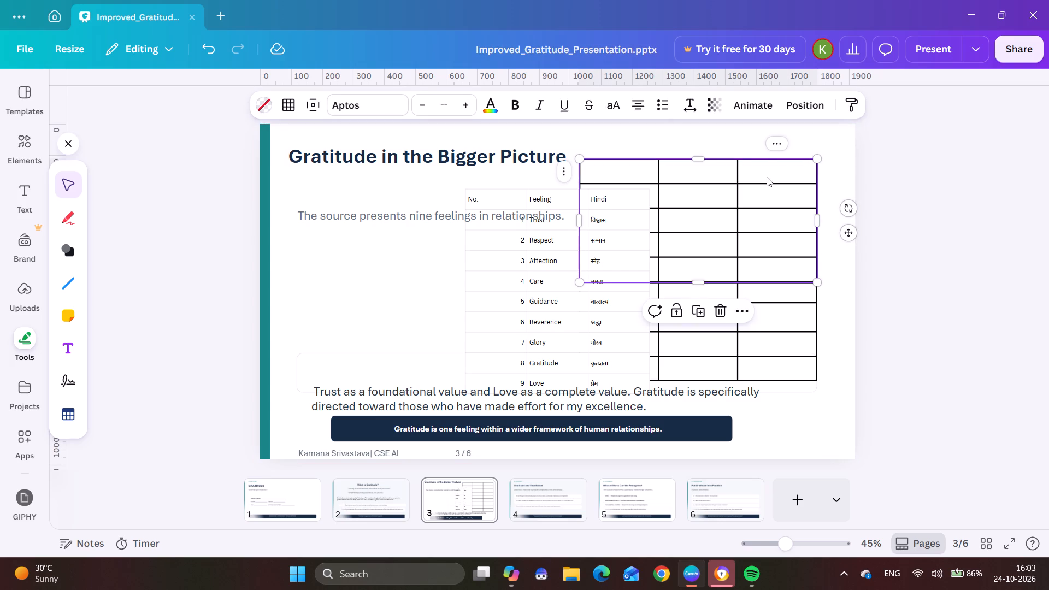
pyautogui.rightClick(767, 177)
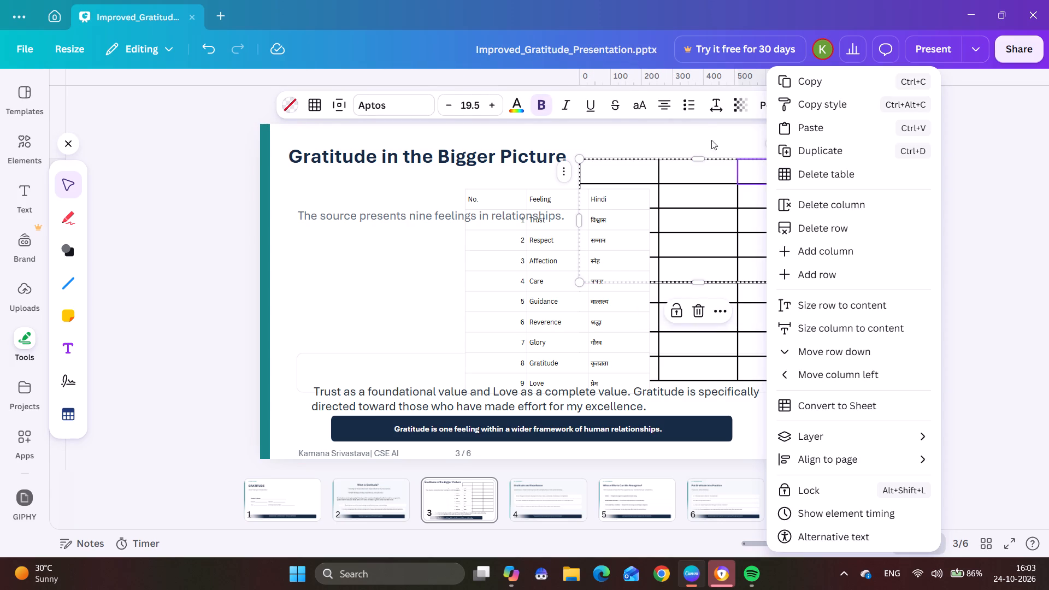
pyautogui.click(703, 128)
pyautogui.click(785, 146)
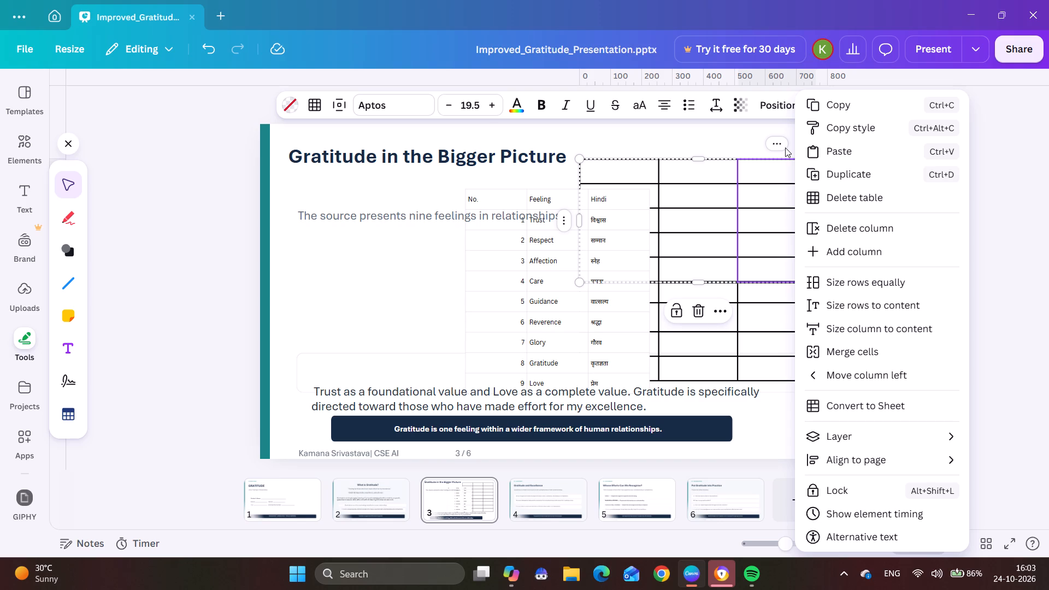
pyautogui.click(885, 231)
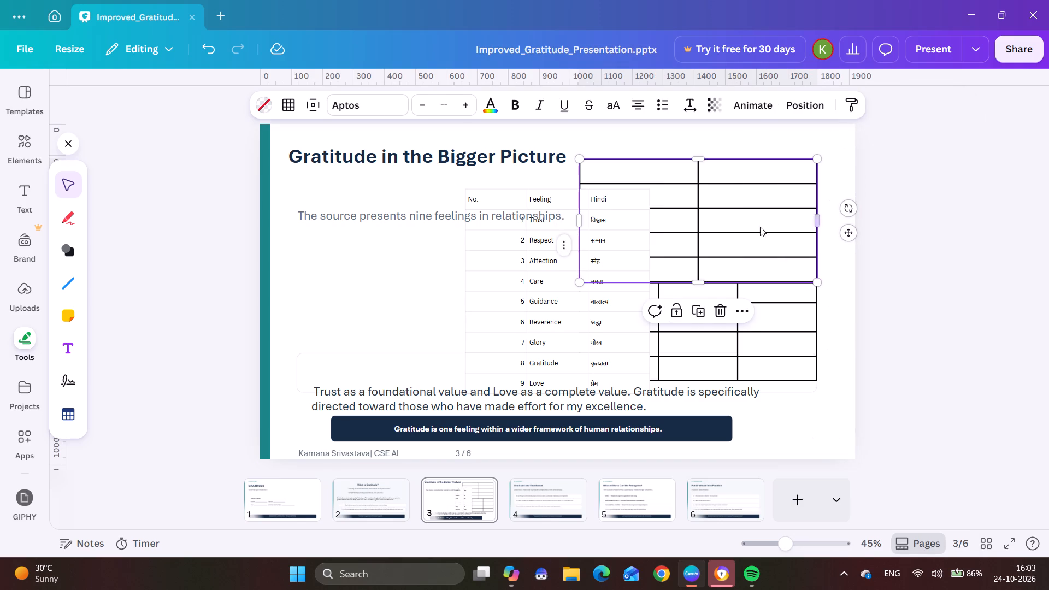
# Delete the entire upper empty black-bordered table from page 3.
pyautogui.click(744, 226)
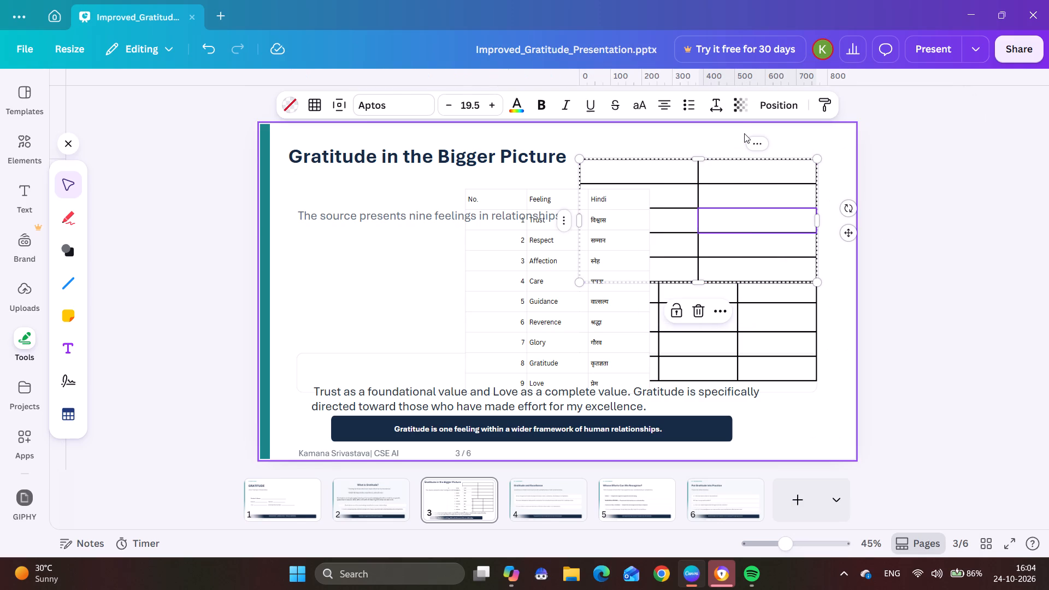
pyautogui.click(749, 139)
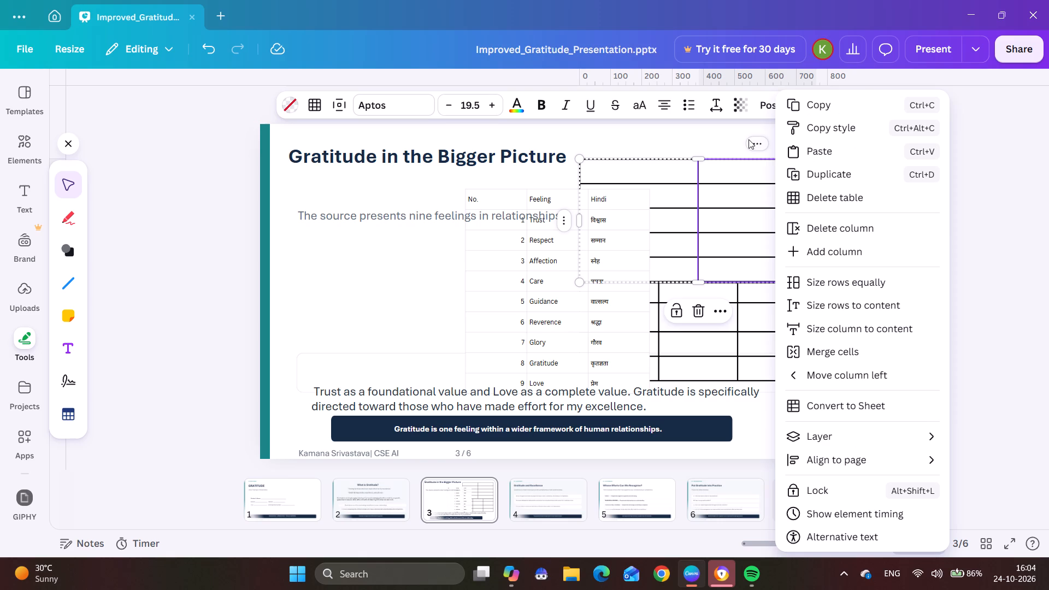
pyautogui.click(827, 187)
# Delete the remaining empty black-bordered table from the lower part of page 3.
pyautogui.click(782, 308)
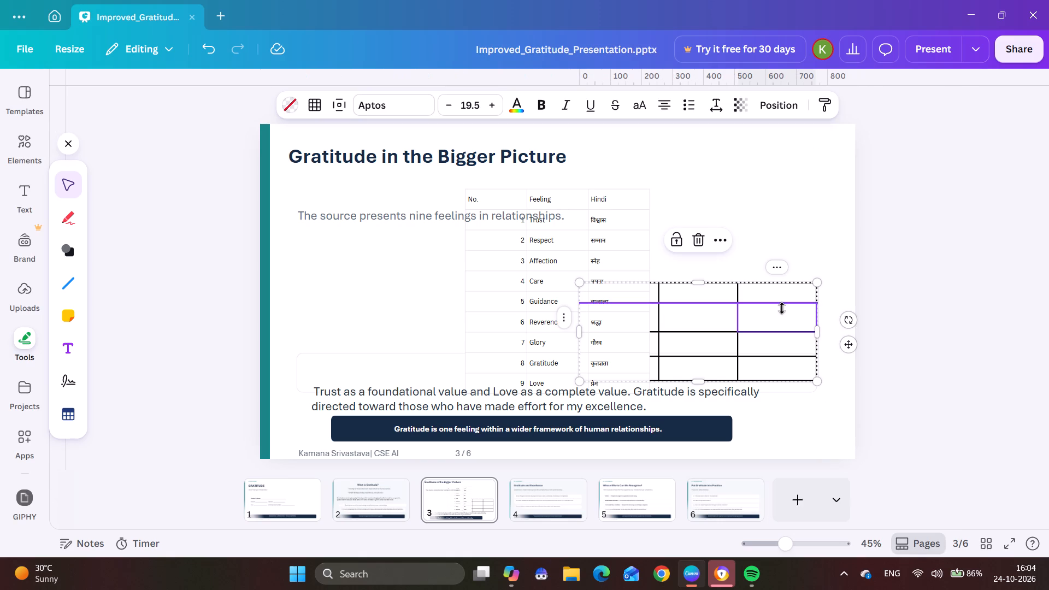
pyautogui.click(692, 239)
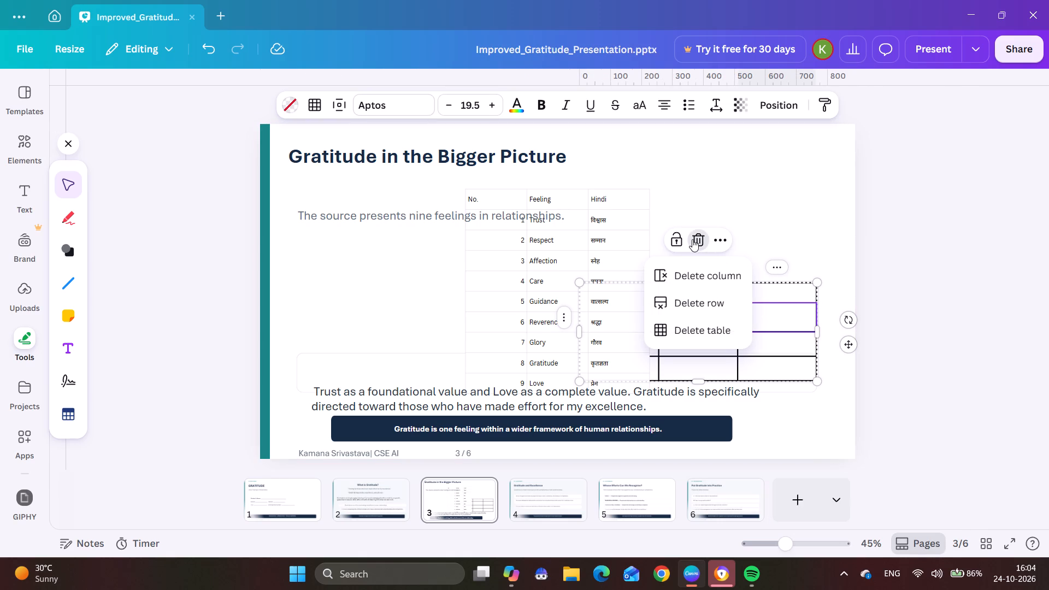
pyautogui.click(691, 337)
# Enlarge the feelings table proportionally from its upper outer corner, bringing its top edge up near the page title.
pyautogui.click(631, 299)
pyautogui.moveTo(631, 299); pyautogui.dragTo(649, 298)
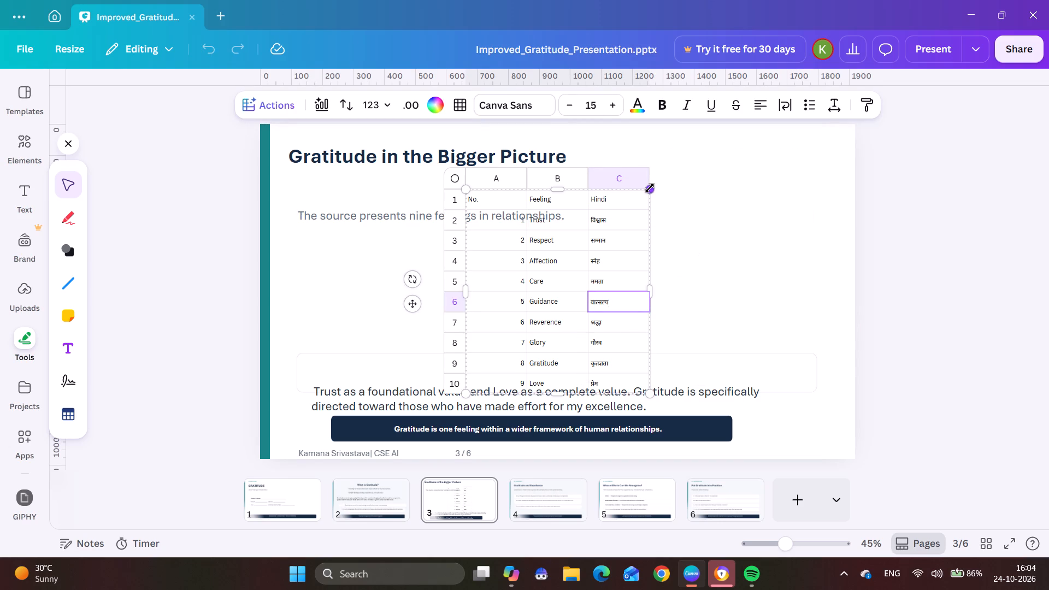
pyautogui.moveTo(650, 188); pyautogui.dragTo(693, 163)
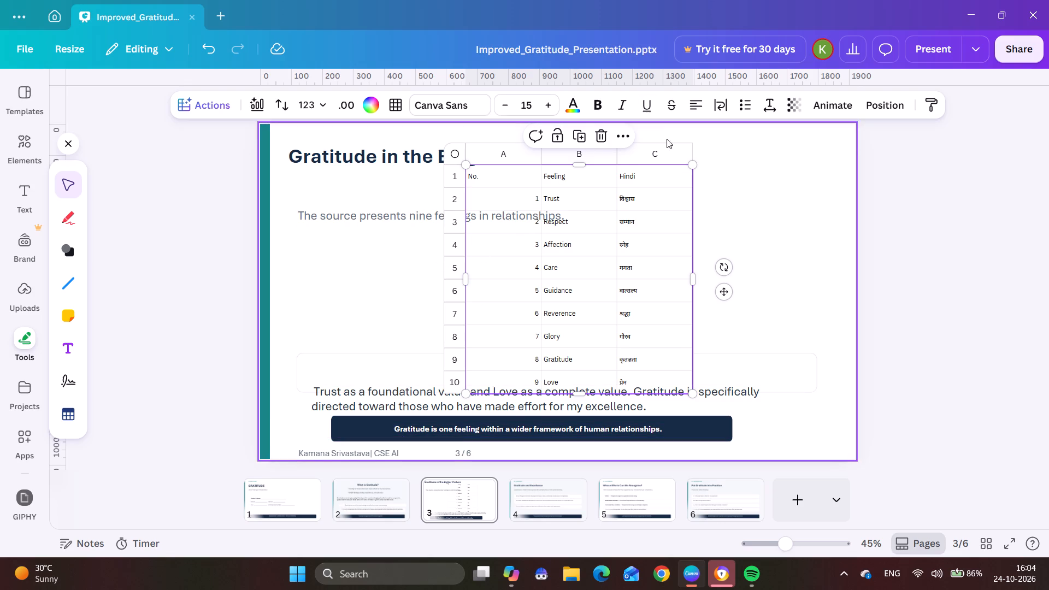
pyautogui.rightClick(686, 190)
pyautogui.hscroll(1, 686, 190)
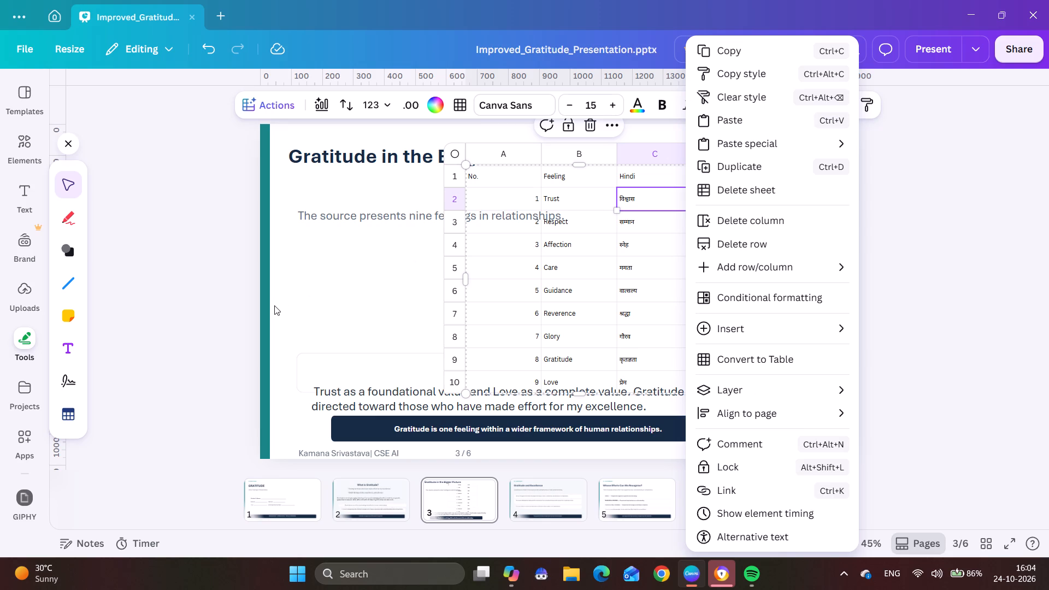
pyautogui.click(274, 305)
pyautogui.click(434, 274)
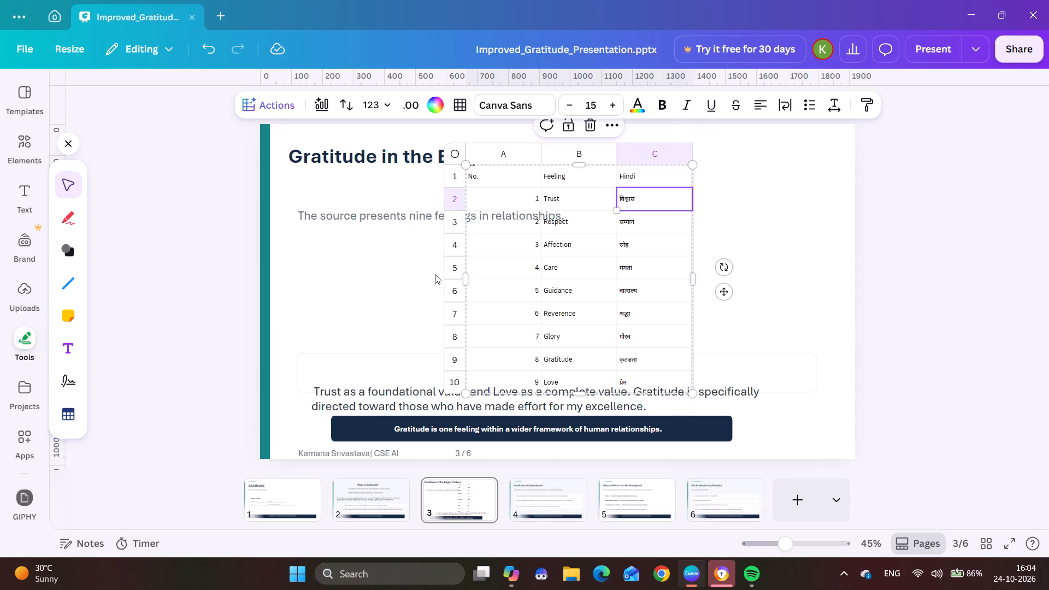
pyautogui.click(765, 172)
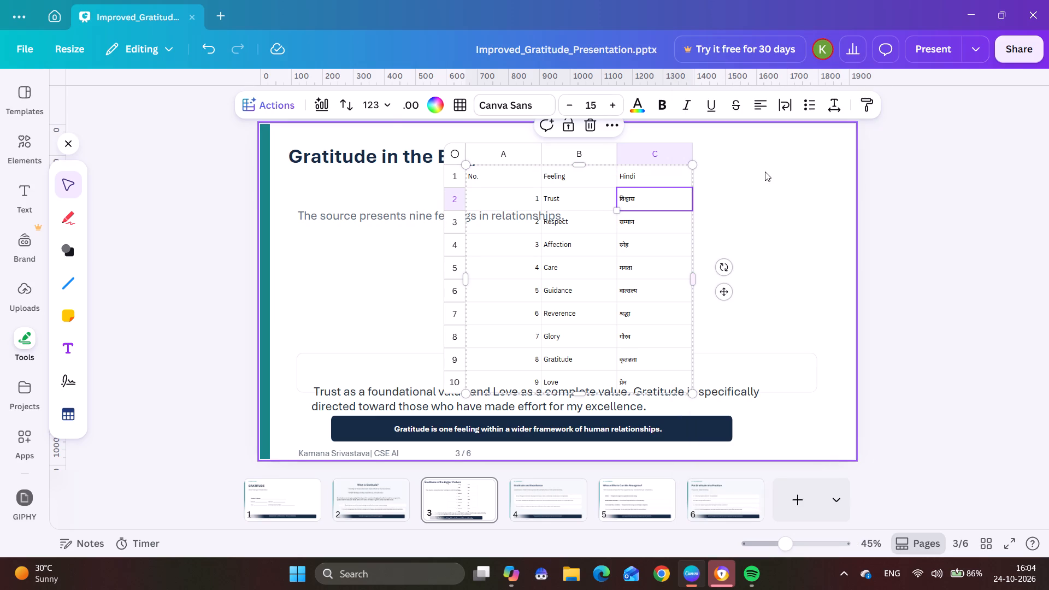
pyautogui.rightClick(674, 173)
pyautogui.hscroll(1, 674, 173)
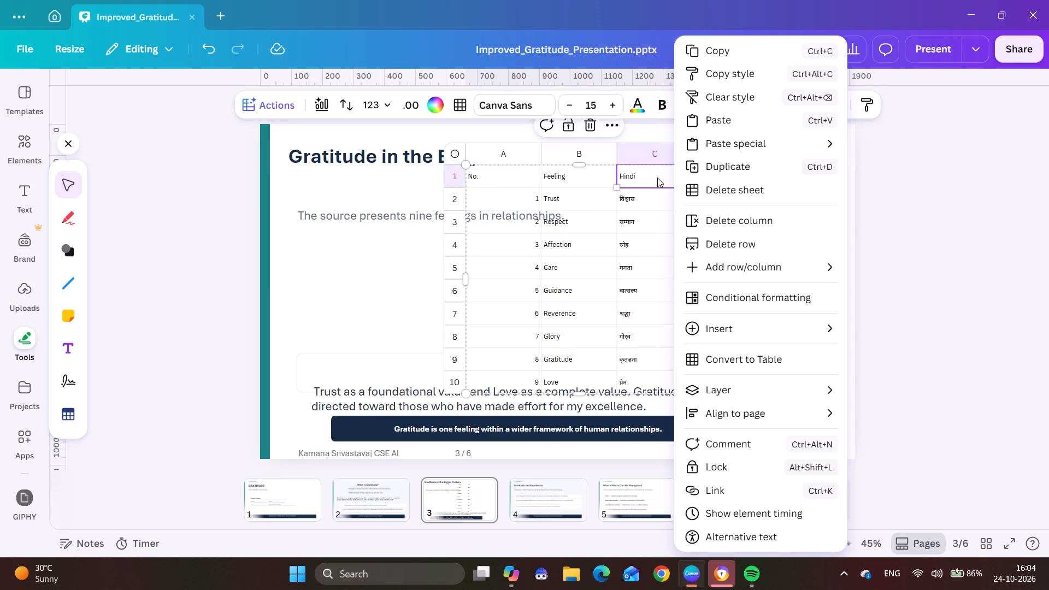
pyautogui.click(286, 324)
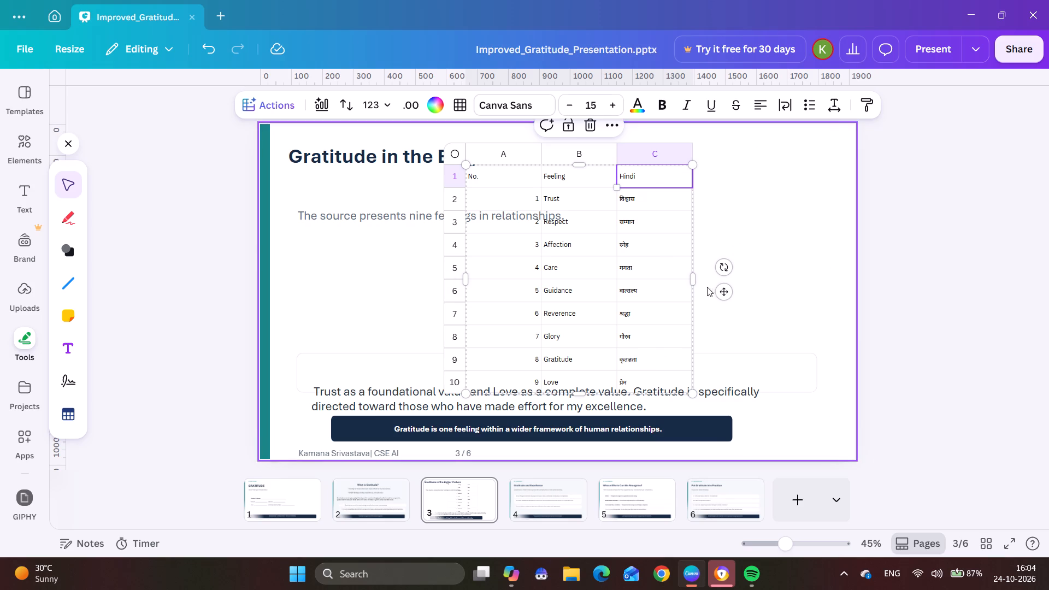
# Stretch the feelings table wider and taller, to about 812 wide and 788 high.
pyautogui.moveTo(690, 285); pyautogui.dragTo(715, 282)
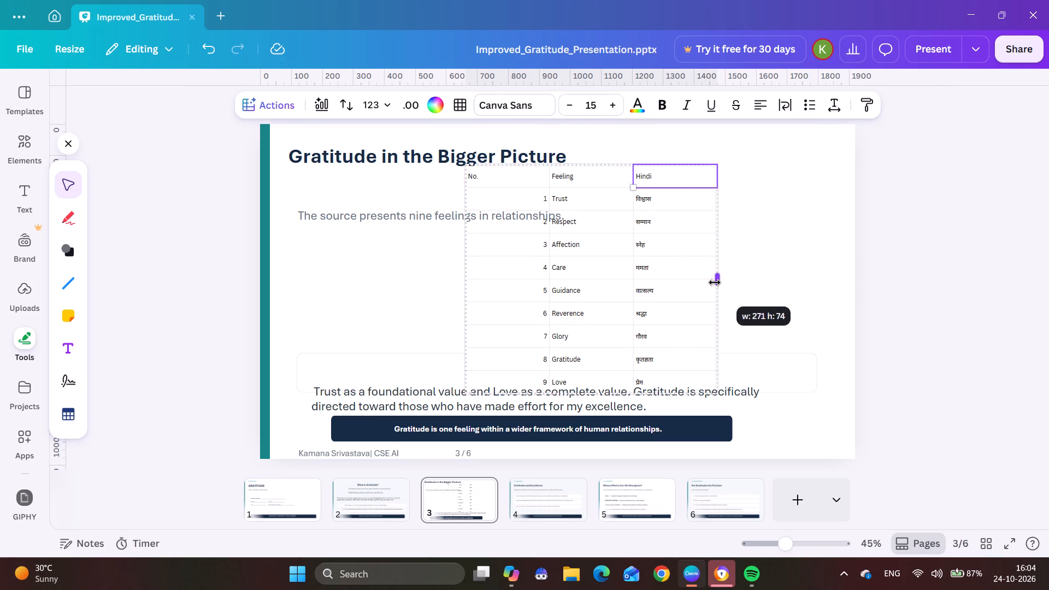
pyautogui.moveTo(594, 166); pyautogui.dragTo(593, 151)
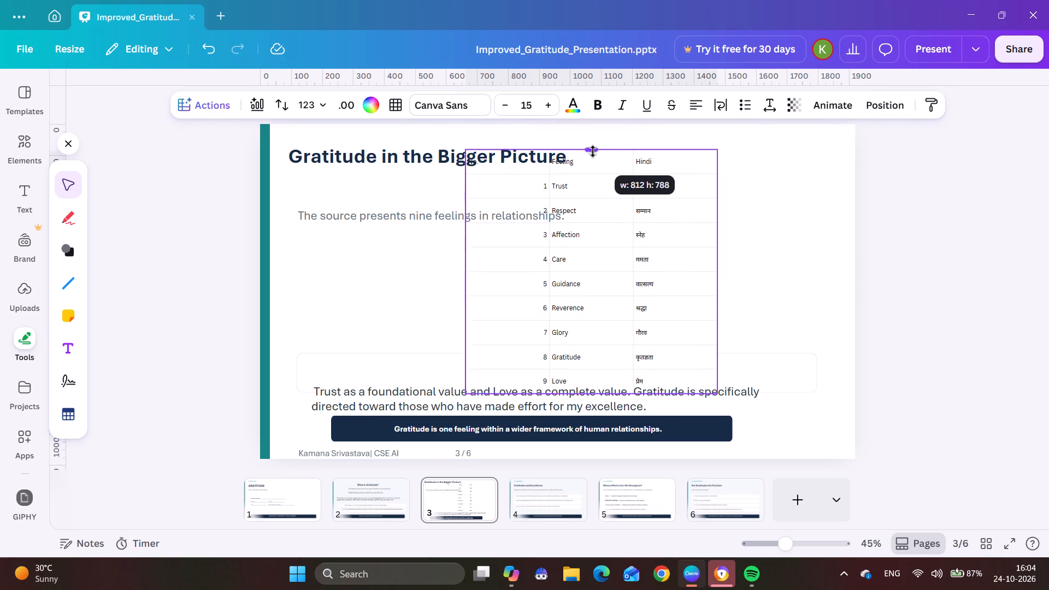
pyautogui.moveTo(593, 151); pyautogui.dragTo(593, 152)
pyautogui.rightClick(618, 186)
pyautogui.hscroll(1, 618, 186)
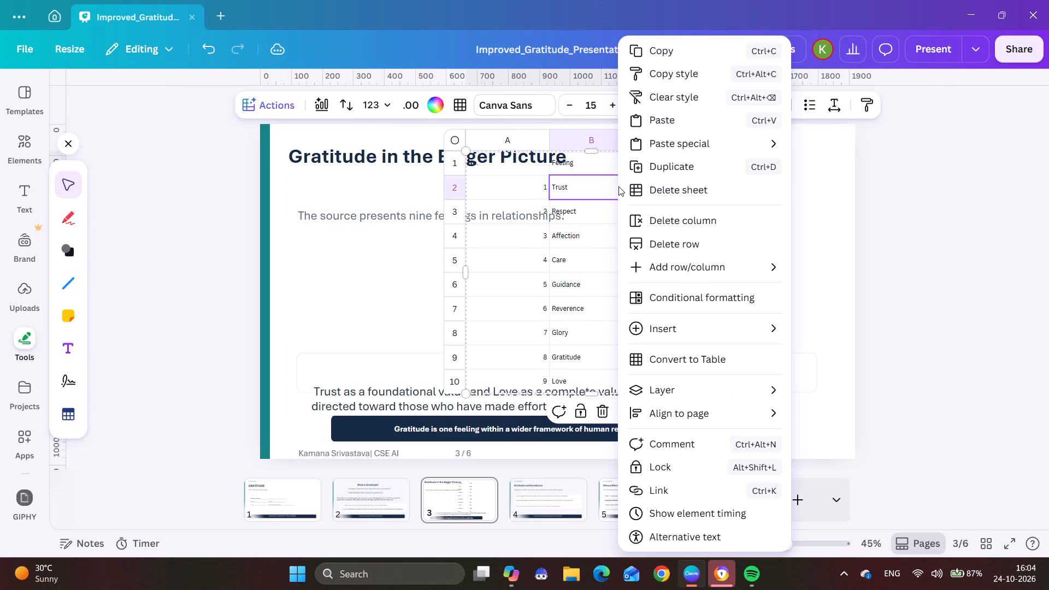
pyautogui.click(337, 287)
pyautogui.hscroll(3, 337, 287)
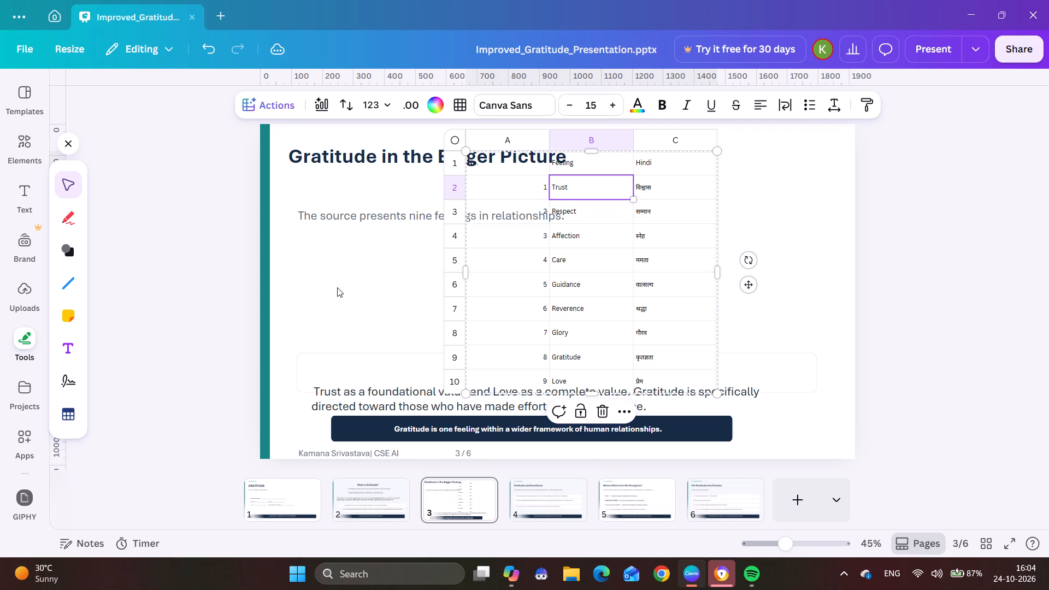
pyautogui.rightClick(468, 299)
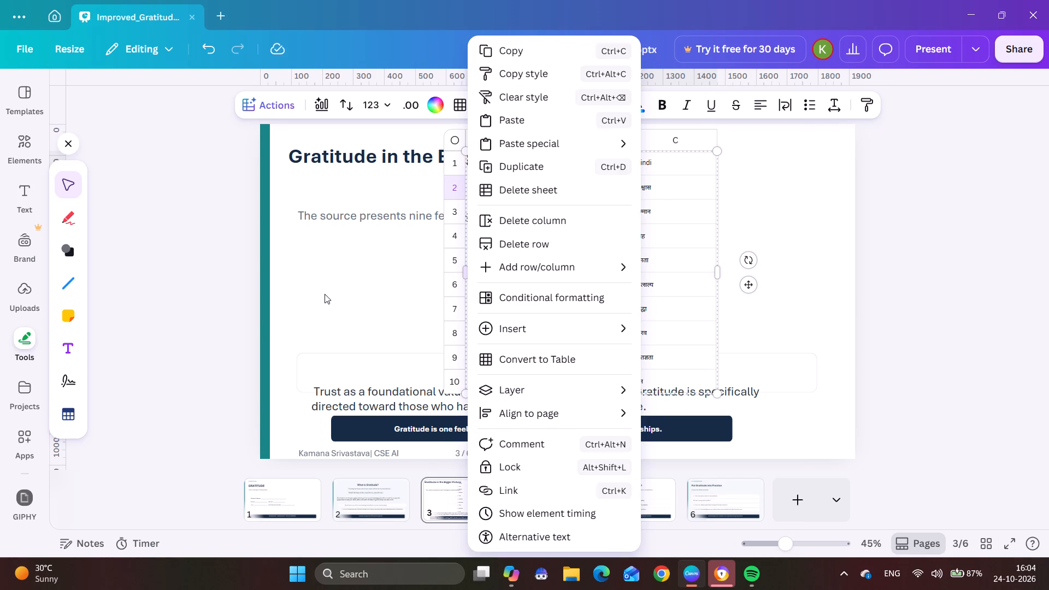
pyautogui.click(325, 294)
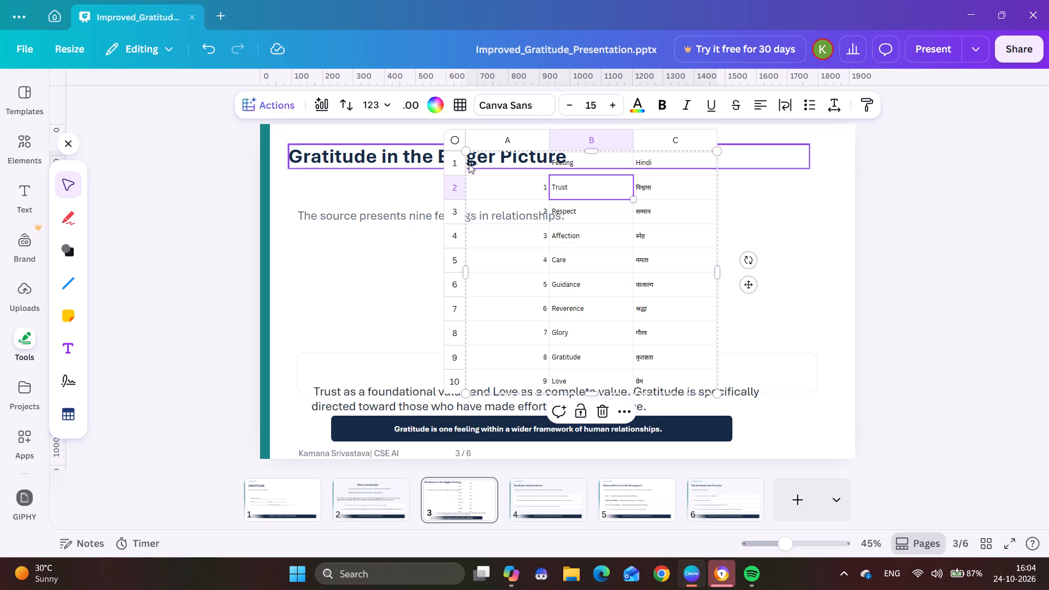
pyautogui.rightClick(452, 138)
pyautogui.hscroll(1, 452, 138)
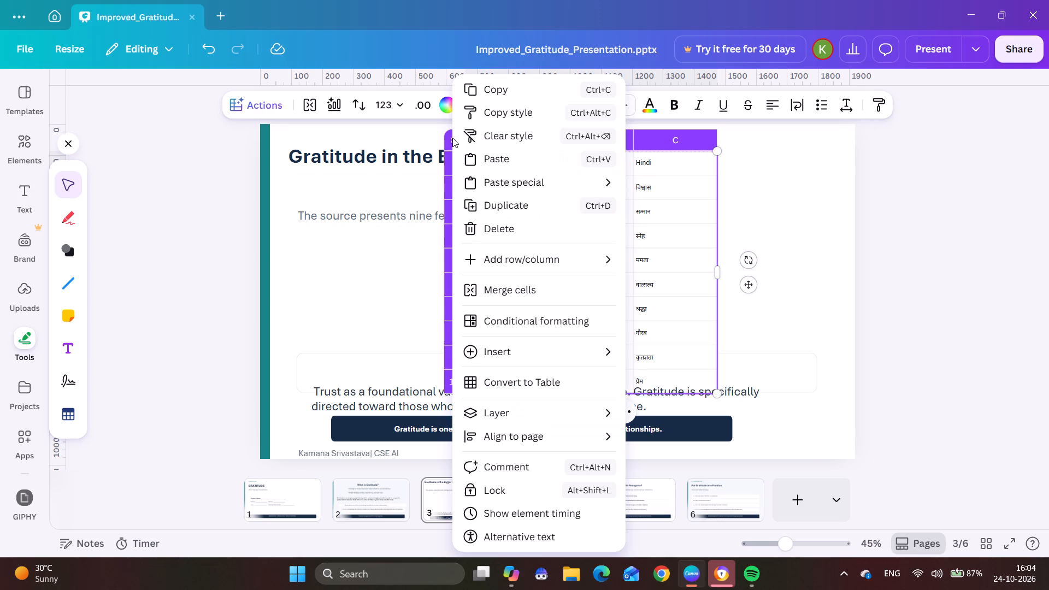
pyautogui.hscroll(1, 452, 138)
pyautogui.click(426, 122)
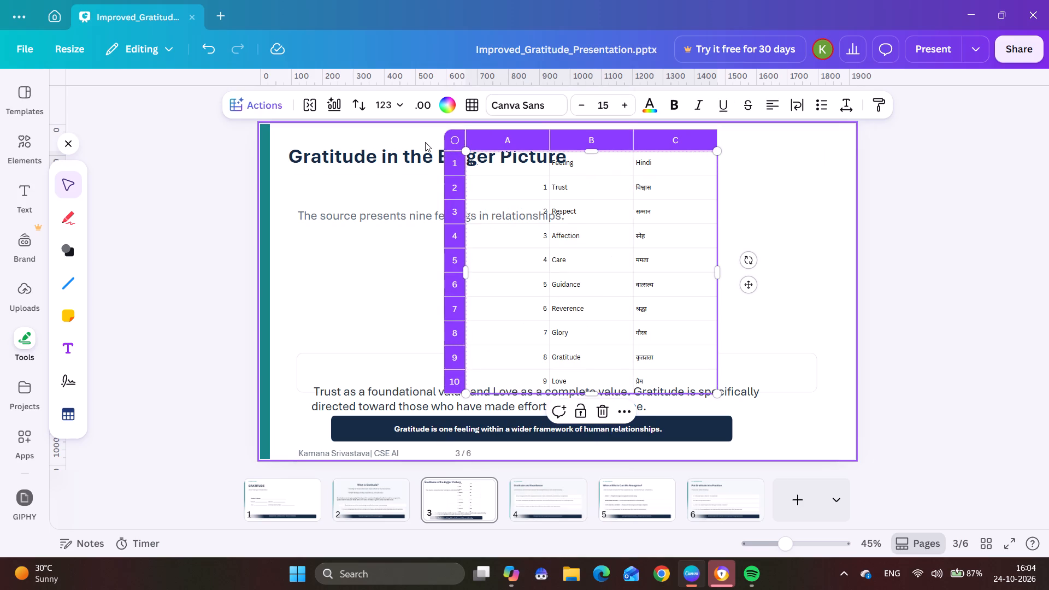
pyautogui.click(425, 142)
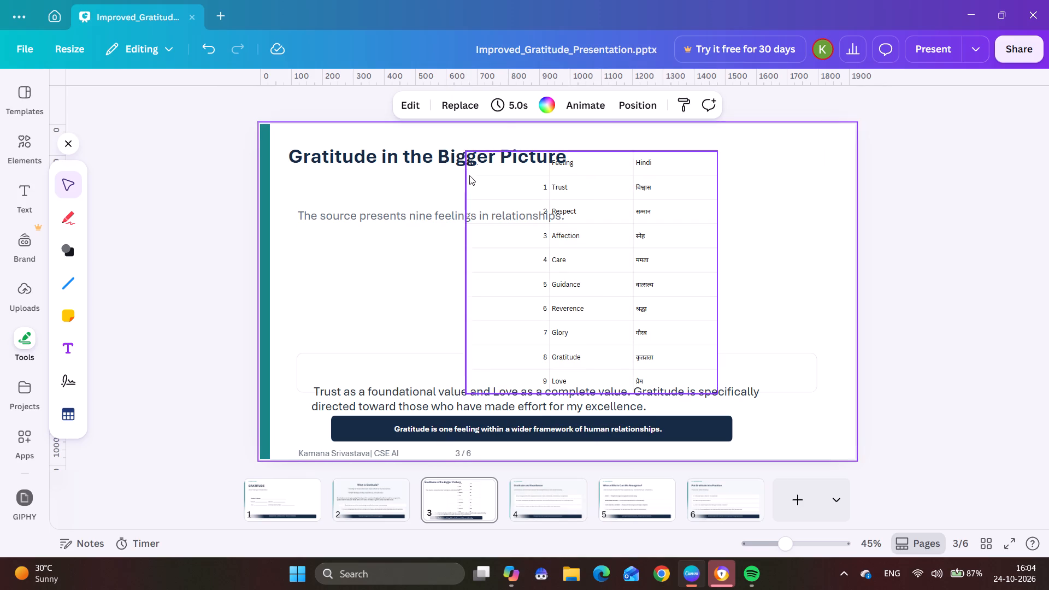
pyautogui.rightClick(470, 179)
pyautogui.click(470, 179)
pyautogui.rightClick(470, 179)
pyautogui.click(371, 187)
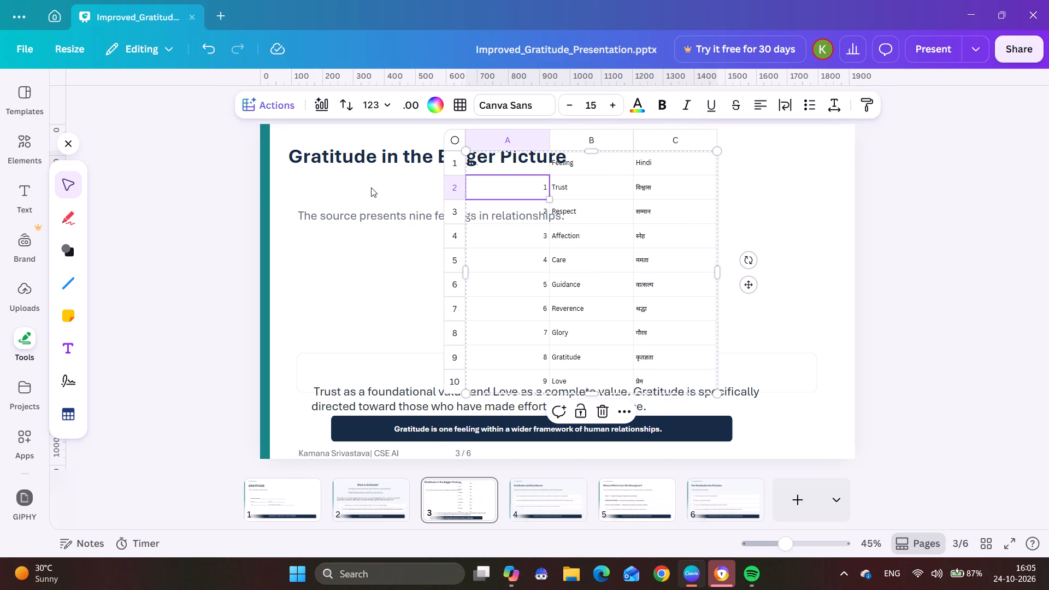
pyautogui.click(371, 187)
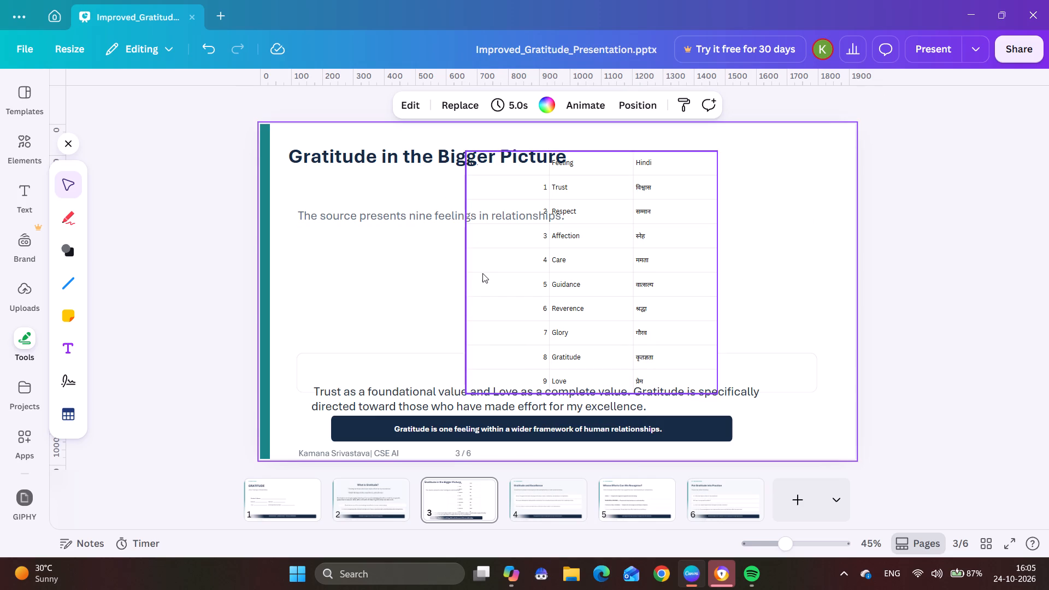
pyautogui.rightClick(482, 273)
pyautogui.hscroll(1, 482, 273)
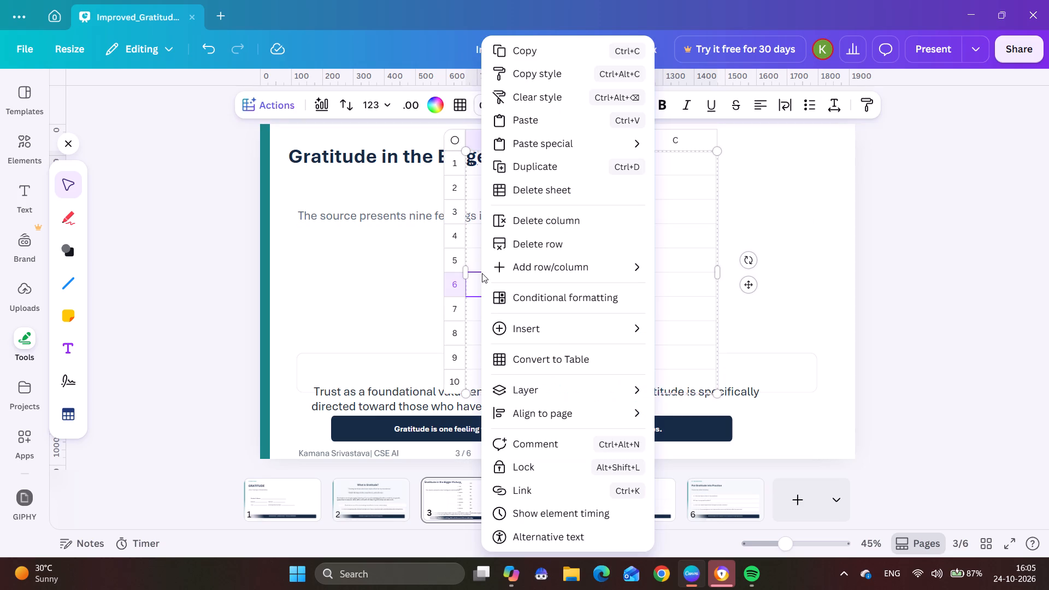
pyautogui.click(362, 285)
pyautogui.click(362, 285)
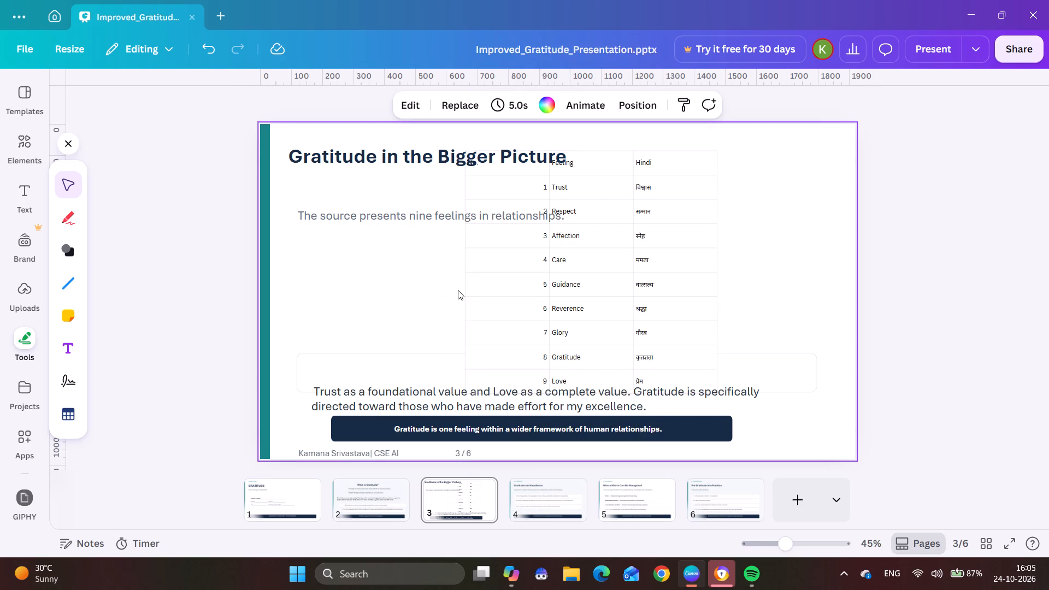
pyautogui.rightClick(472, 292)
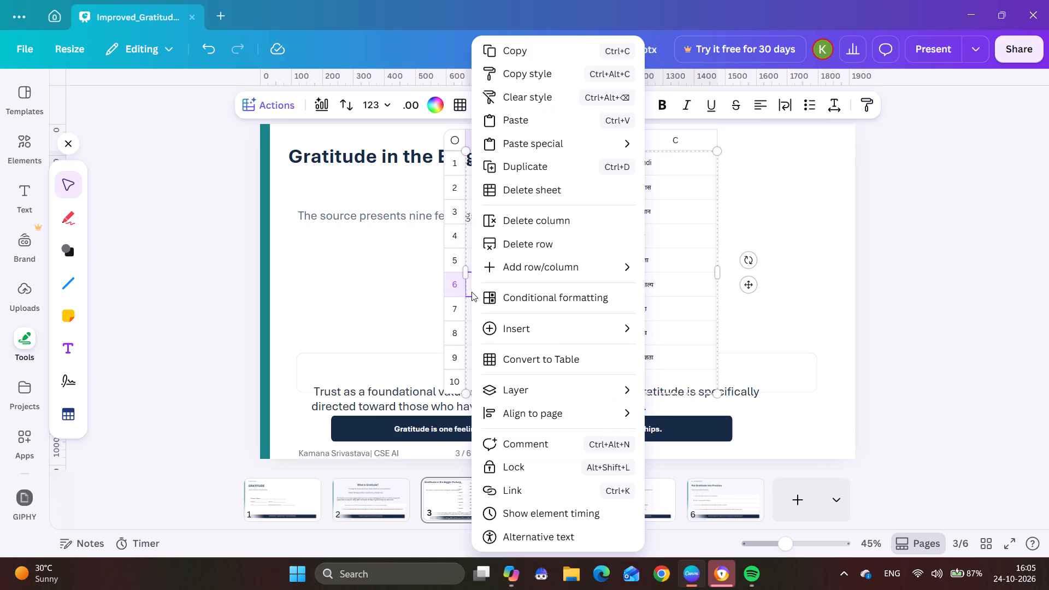
# Widen the feelings table further by extending its Hindi-column side toward the page's right edge.
pyautogui.click(714, 273)
pyautogui.moveTo(714, 273); pyautogui.dragTo(740, 268)
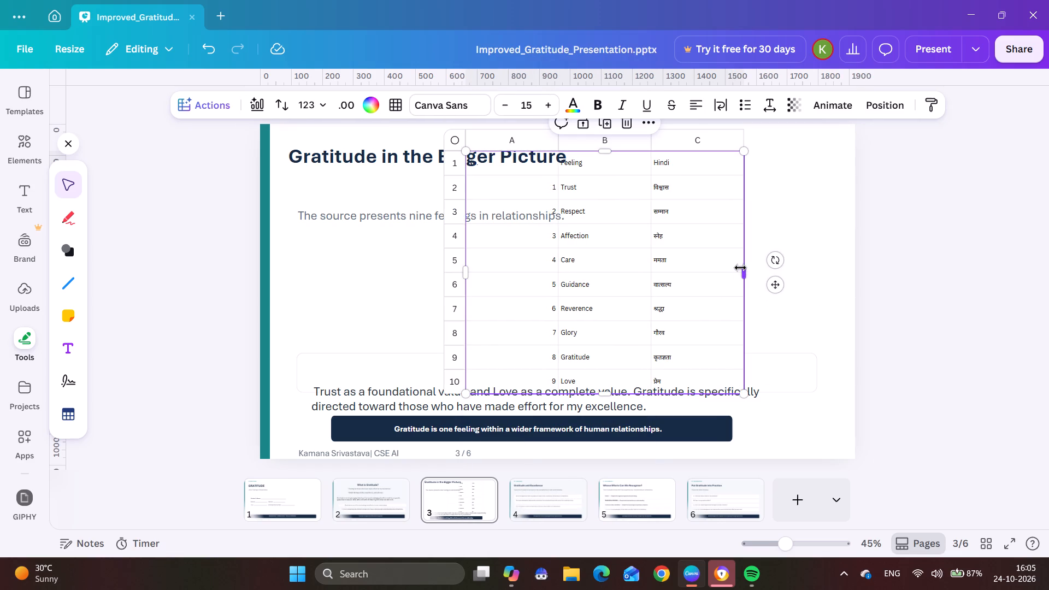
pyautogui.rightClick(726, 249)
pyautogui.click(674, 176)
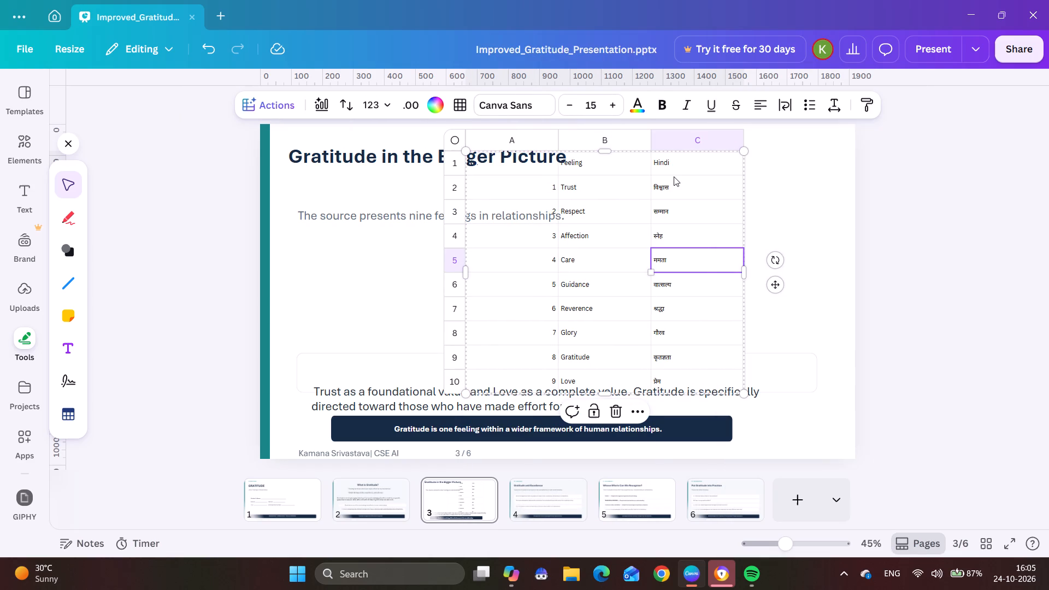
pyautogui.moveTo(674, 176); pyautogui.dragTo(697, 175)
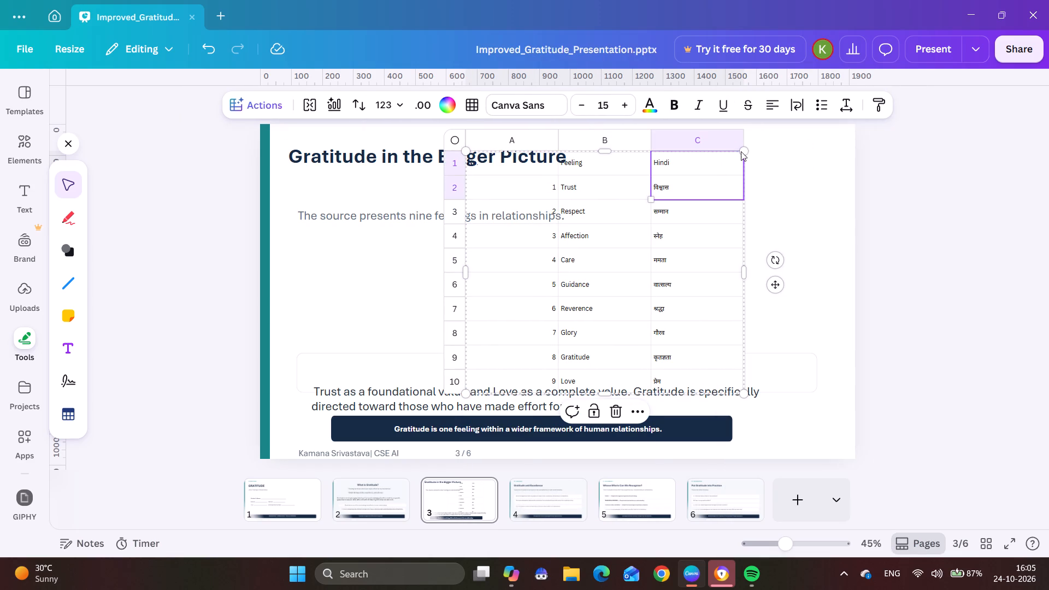
# Enlarge the feelings table to about 1,174 wide, raising its top edge near the page top and extending its bottom edge to the navy banner's base.
pyautogui.moveTo(743, 150); pyautogui.dragTo(776, 147)
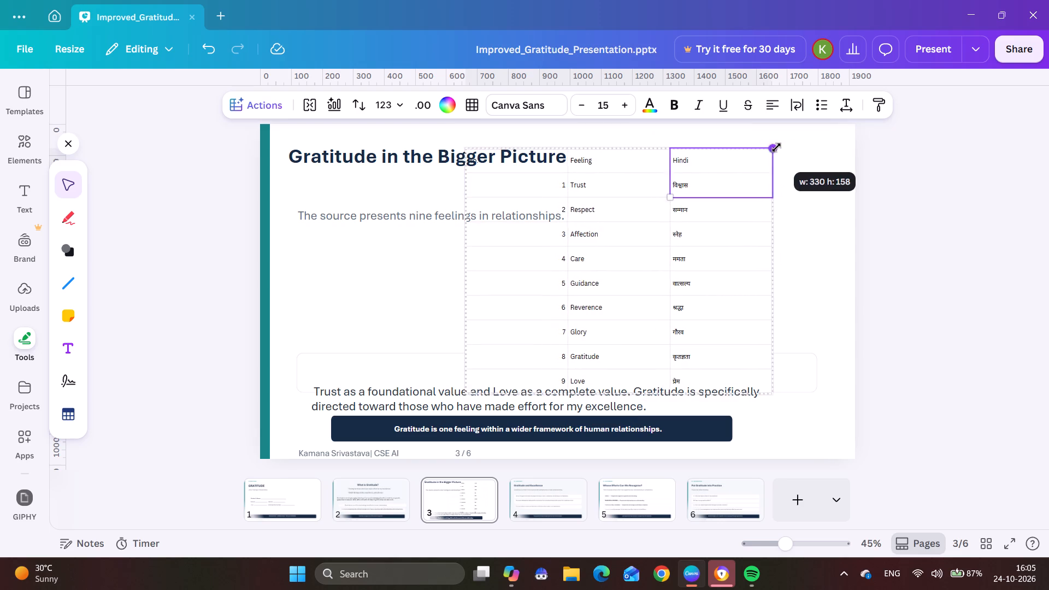
pyautogui.moveTo(776, 147); pyautogui.dragTo(841, 131)
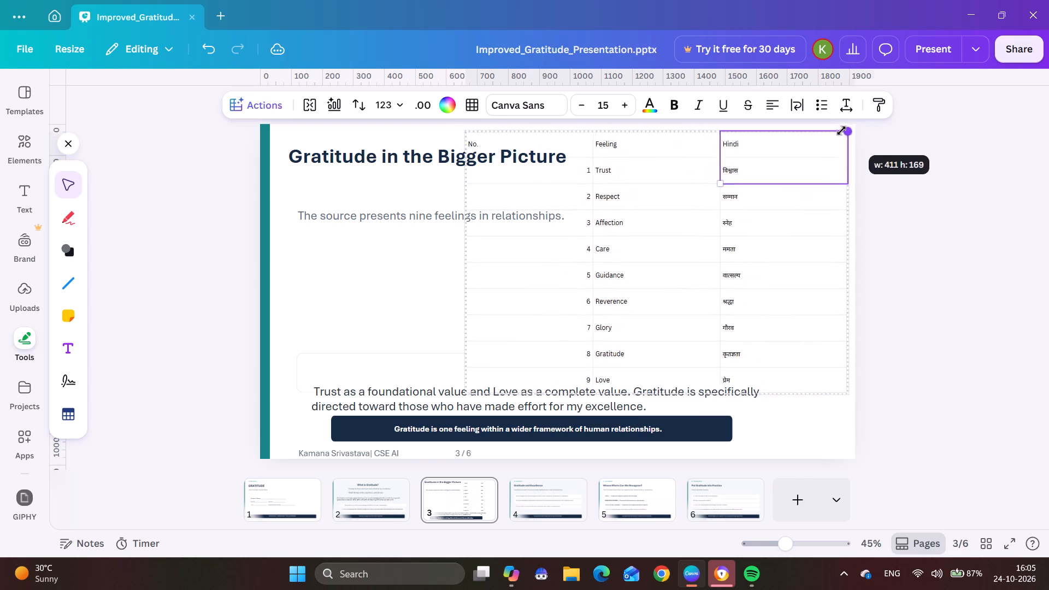
pyautogui.moveTo(841, 131); pyautogui.dragTo(829, 133)
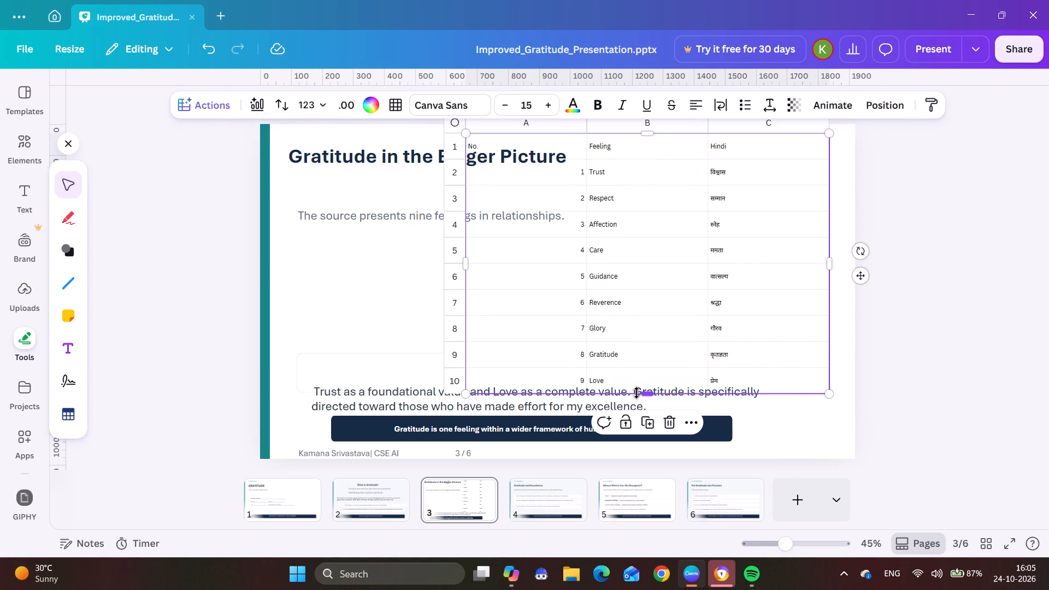
pyautogui.moveTo(647, 393); pyautogui.dragTo(654, 430)
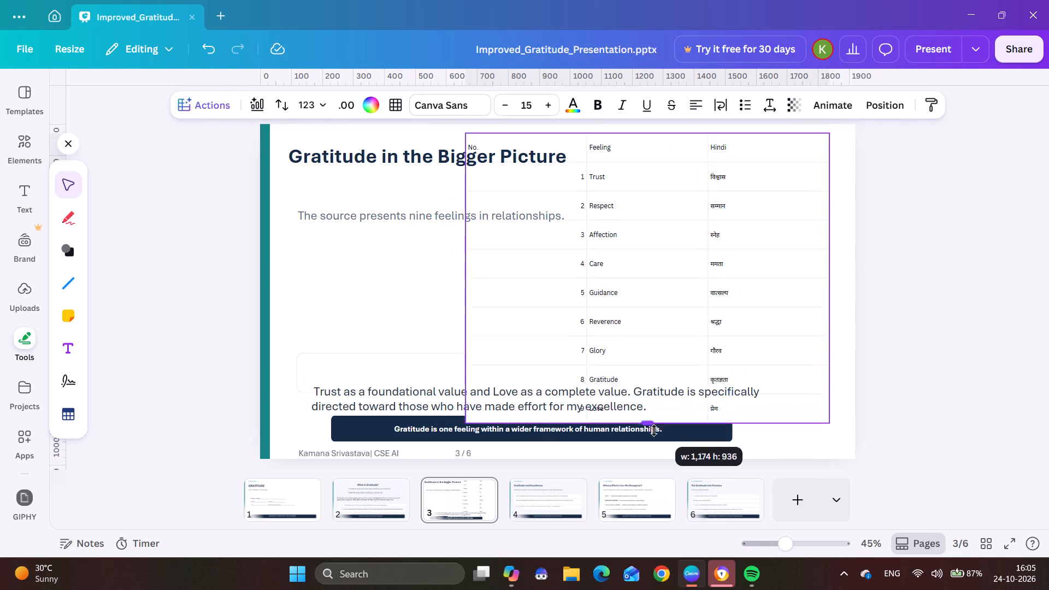
pyautogui.moveTo(654, 430); pyautogui.dragTo(659, 441)
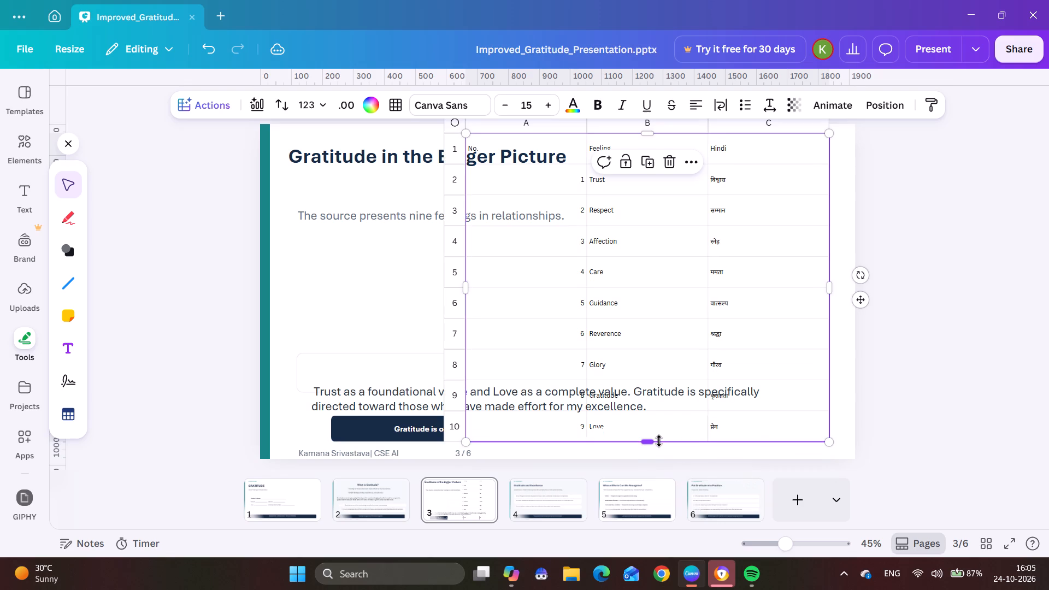
# Delete the "Trust as a foundational value and Love as a complete value" text paragraph from page 3.
pyautogui.click(383, 389)
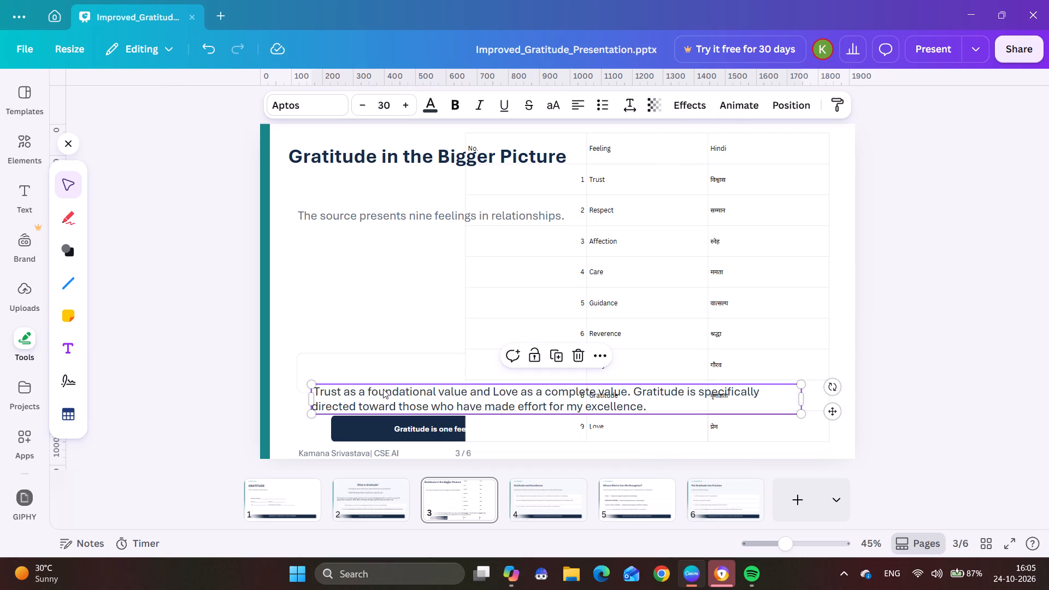
pyautogui.click(581, 355)
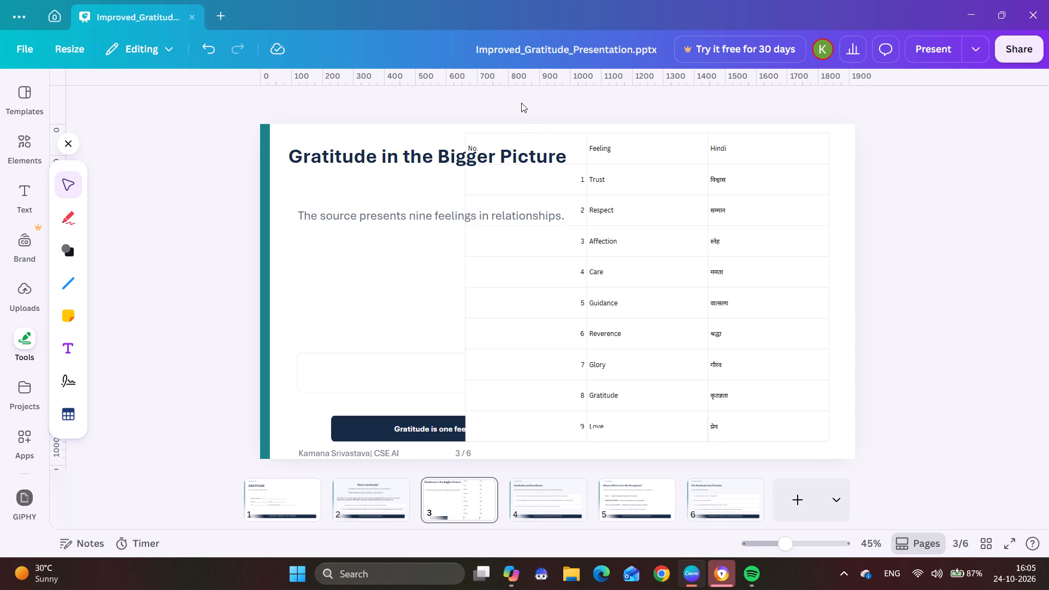
# Narrow the feelings table from its upper No.-column corner until it clears the page title, lowering its top edge slightly to the title's top.
pyautogui.click(538, 136)
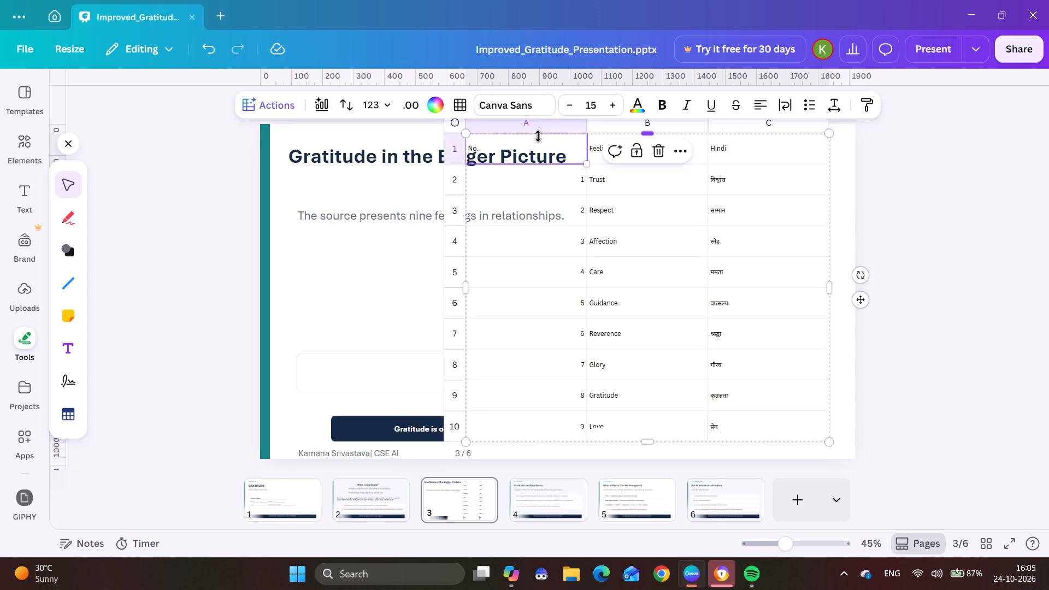
pyautogui.moveTo(465, 135); pyautogui.dragTo(496, 147)
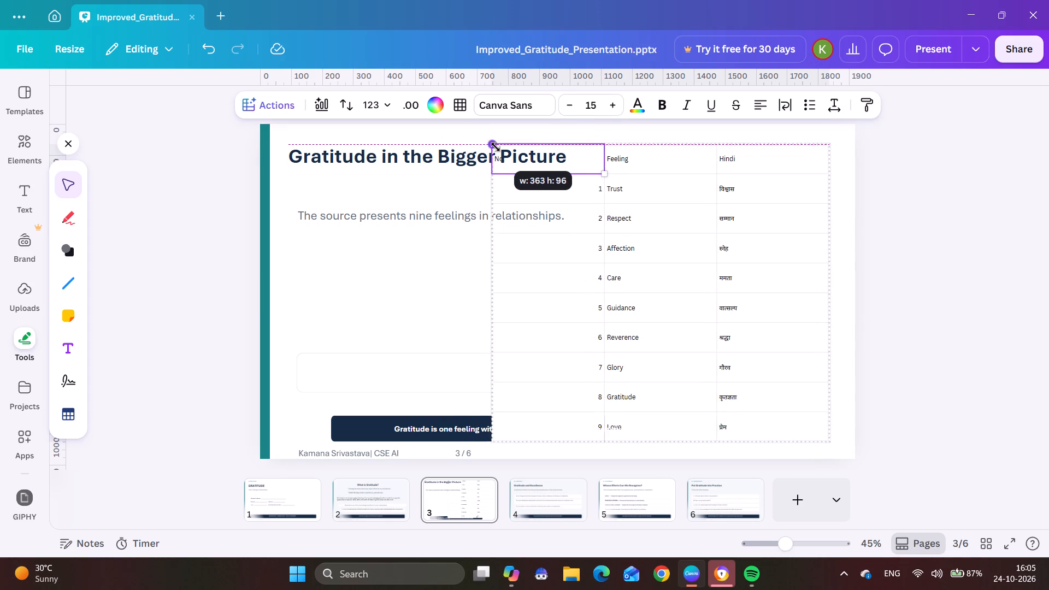
pyautogui.moveTo(496, 147); pyautogui.dragTo(570, 146)
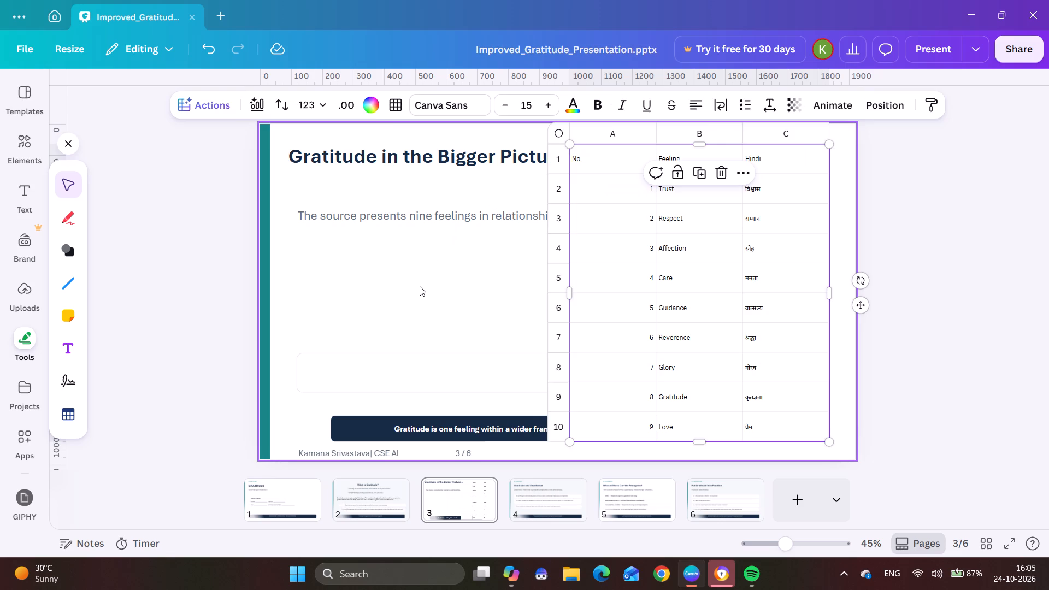
pyautogui.click(420, 286)
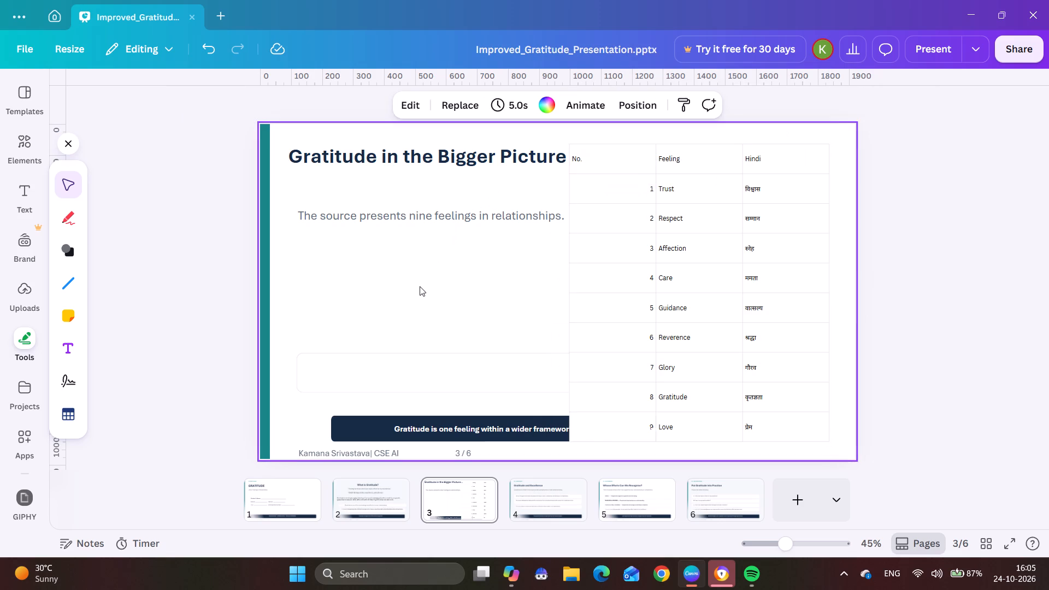
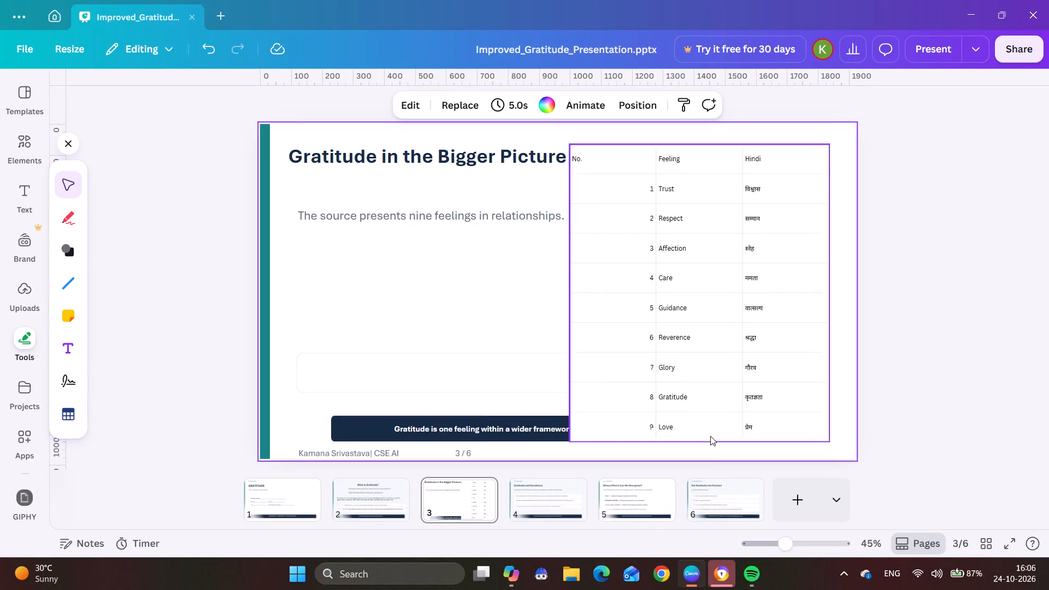
# Shrink the feelings table from its lower Hindi-column corner to about 579 high, and widen it on the No.-column side to about 1,134.
pyautogui.click(722, 439)
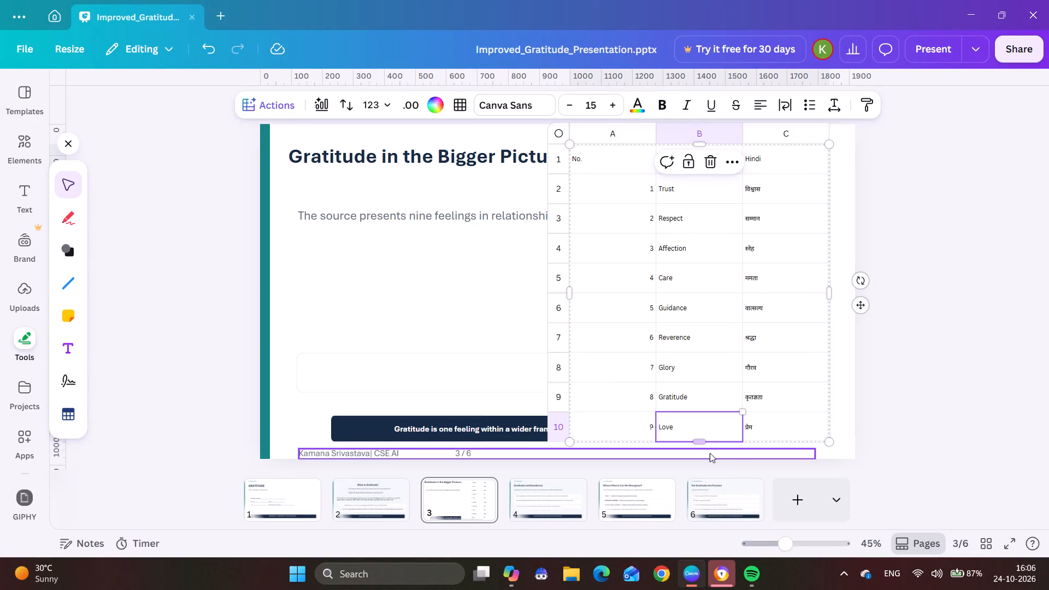
pyautogui.moveTo(826, 440); pyautogui.dragTo(820, 434)
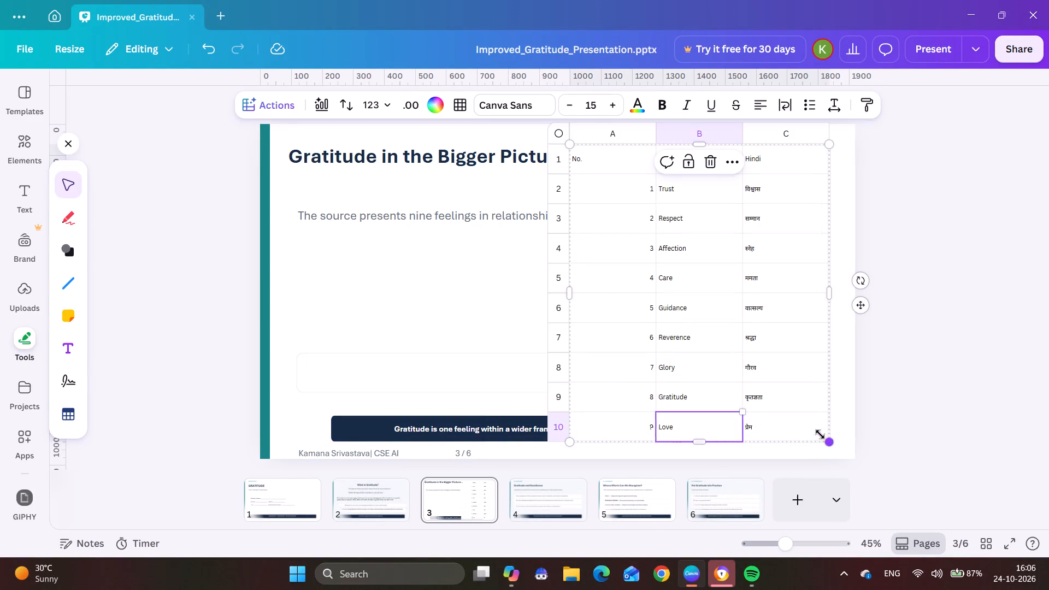
pyautogui.moveTo(820, 434); pyautogui.dragTo(782, 322)
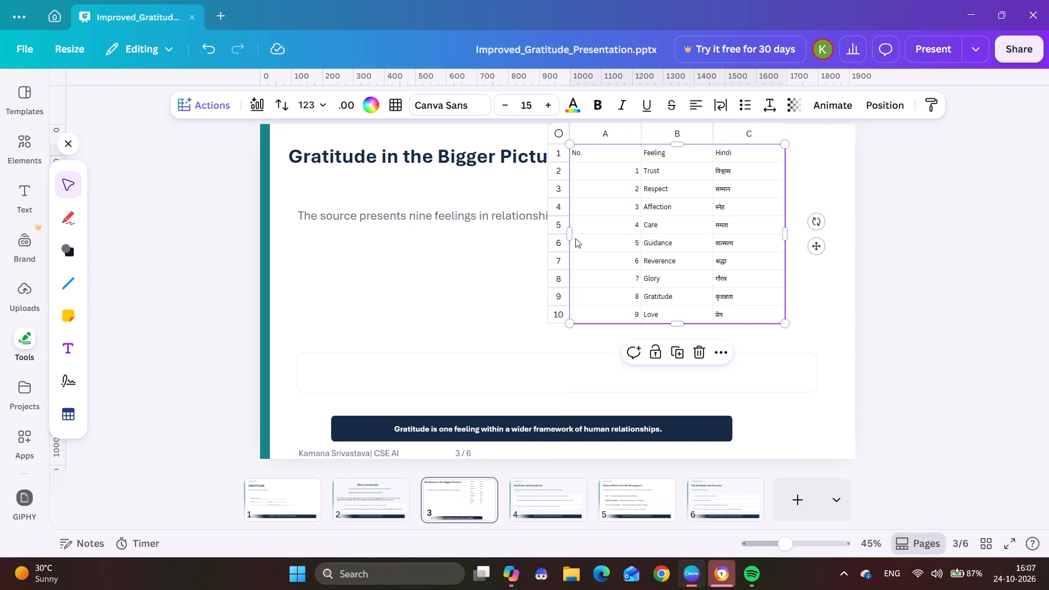
pyautogui.moveTo(569, 233); pyautogui.dragTo(500, 234)
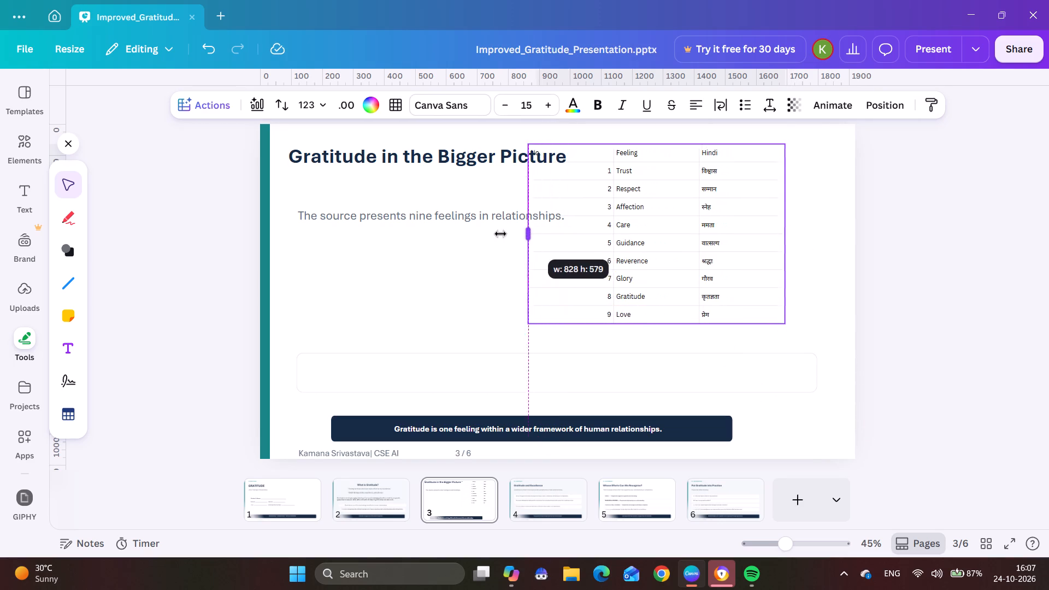
pyautogui.moveTo(500, 234); pyautogui.dragTo(433, 232)
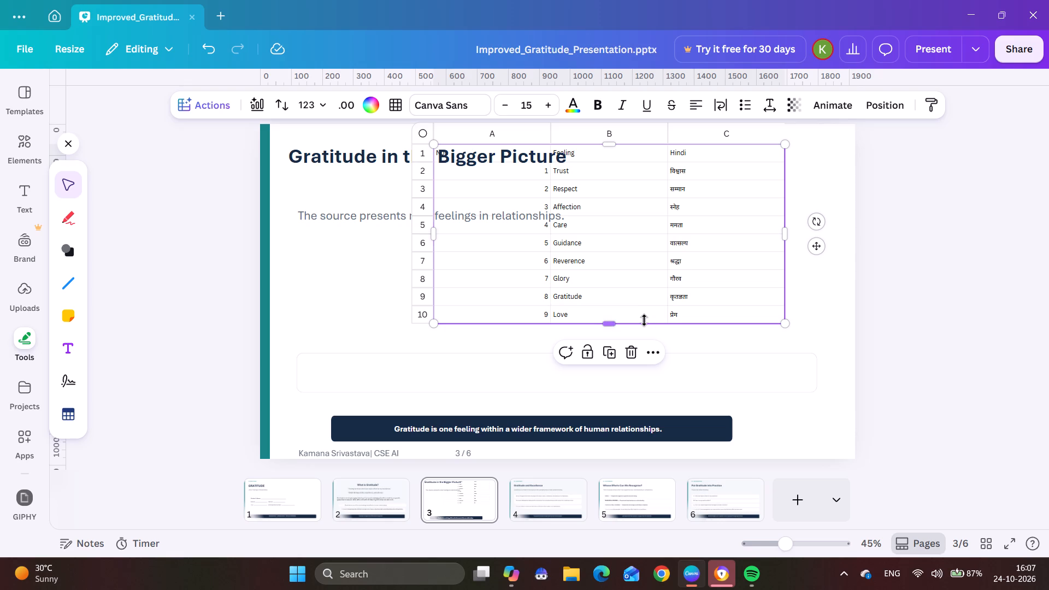
# Lower the feelings table's top edge to the subtitle line and extend its bottom edge down to the upper part of the navy banner.
pyautogui.click(614, 137)
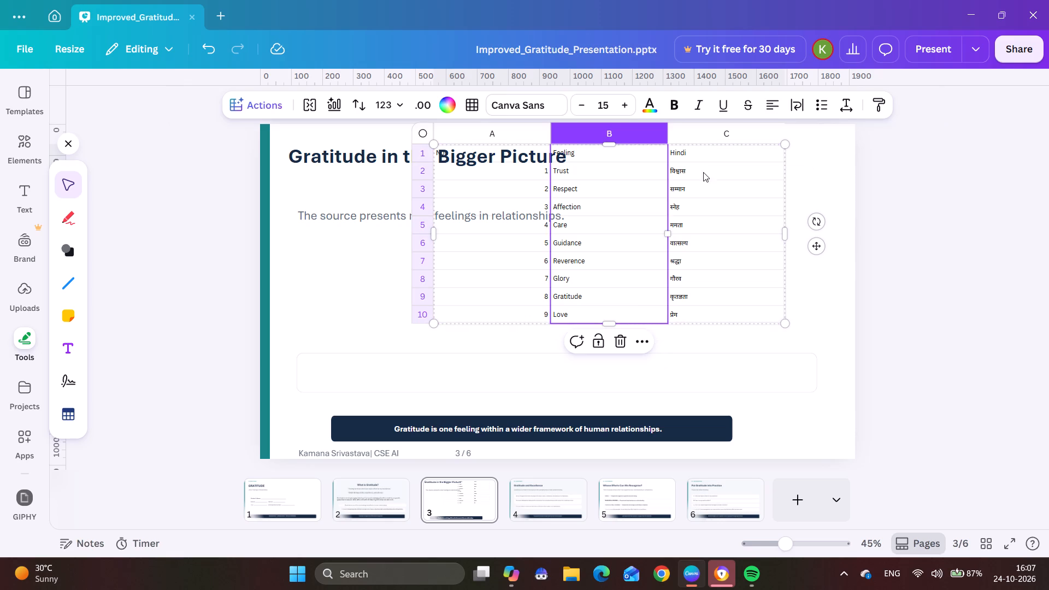
pyautogui.click(765, 170)
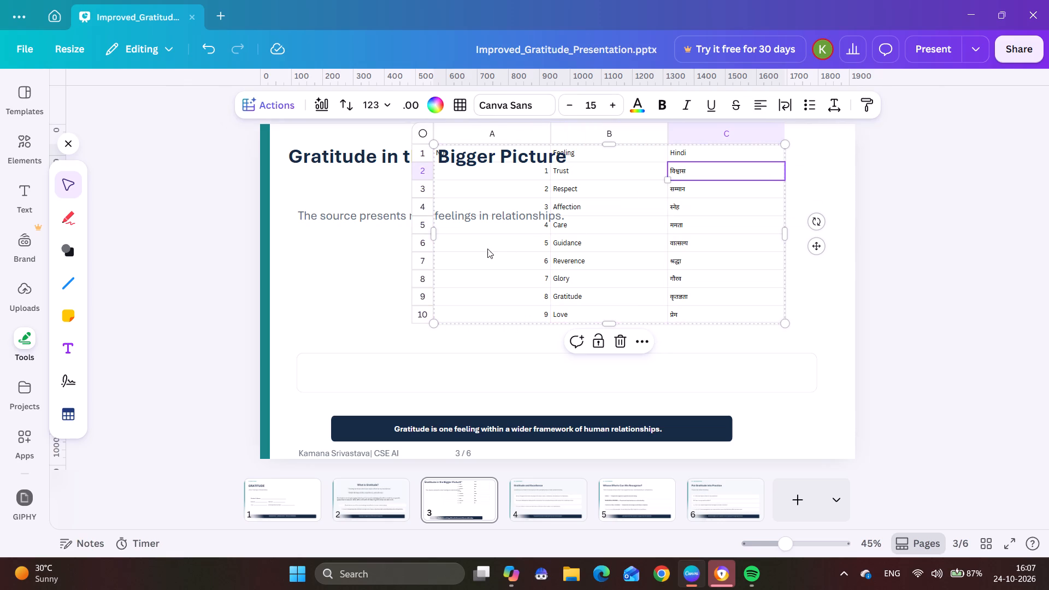
pyautogui.click(486, 249)
pyautogui.click(533, 138)
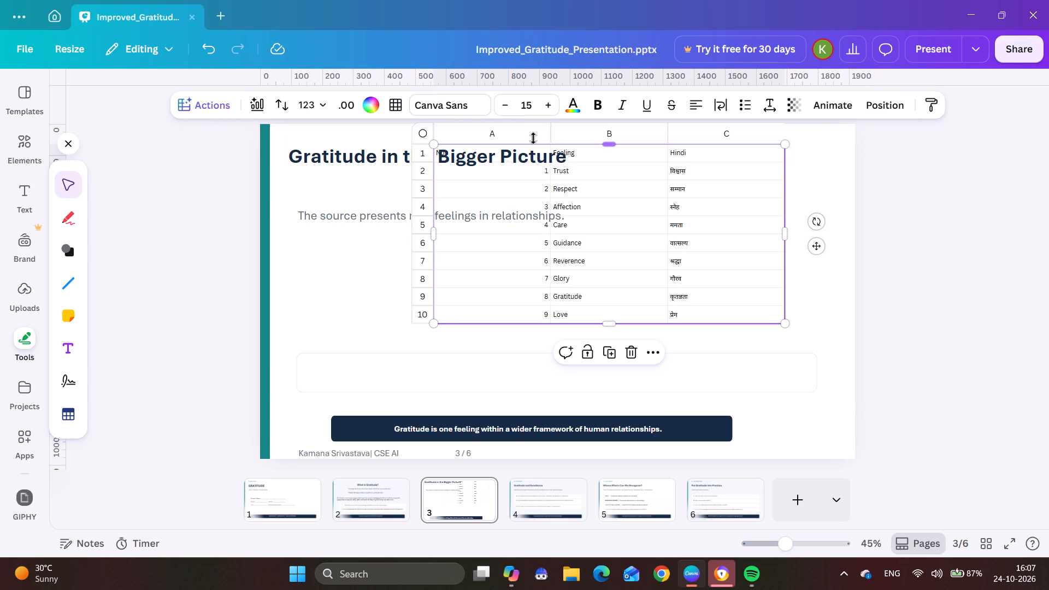
pyautogui.moveTo(533, 148); pyautogui.dragTo(533, 170)
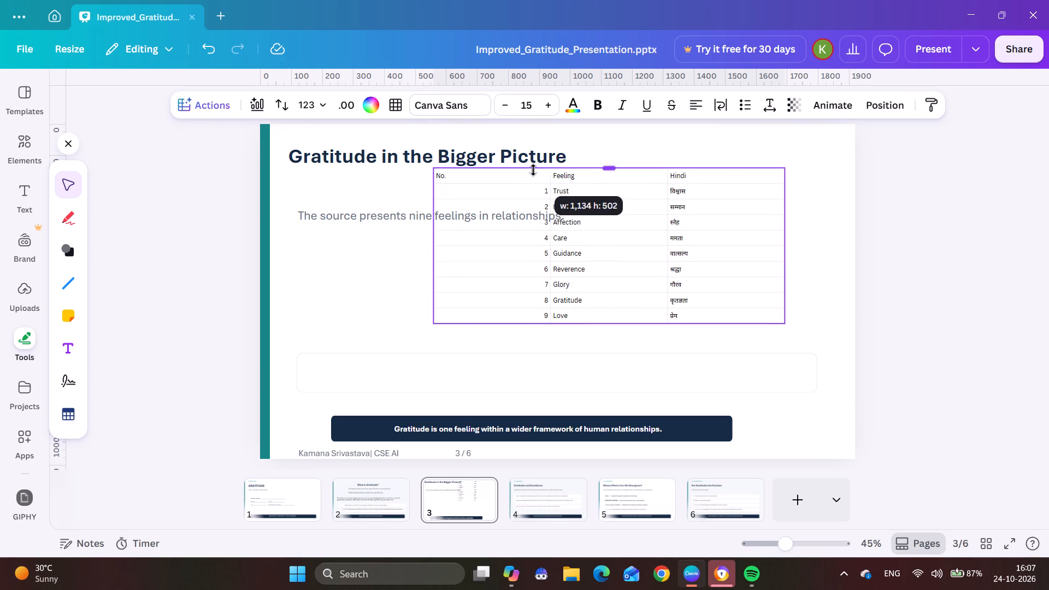
pyautogui.moveTo(533, 170); pyautogui.dragTo(534, 229)
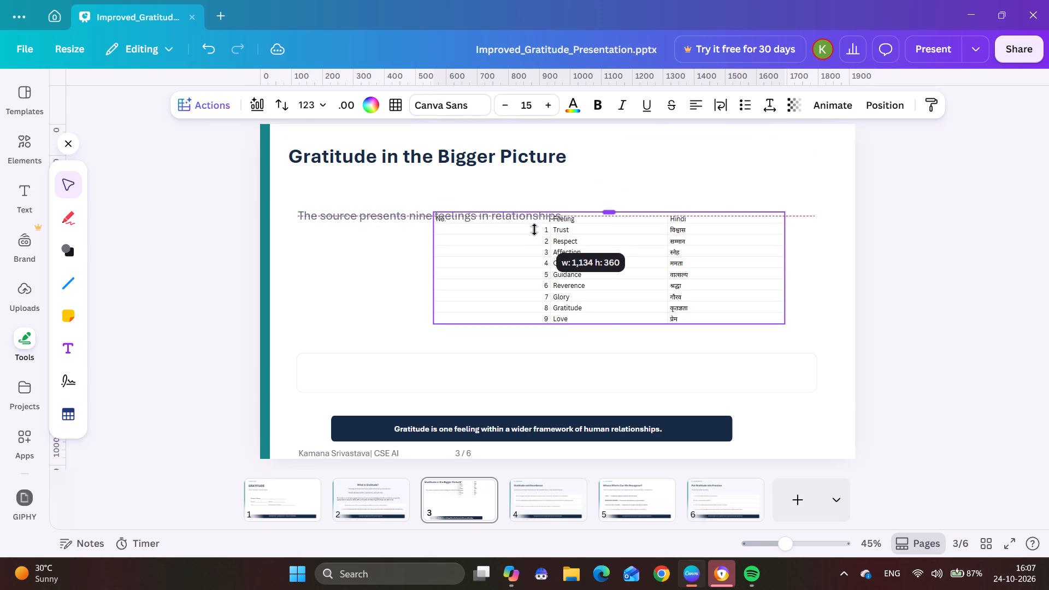
pyautogui.moveTo(534, 229); pyautogui.dragTo(534, 244)
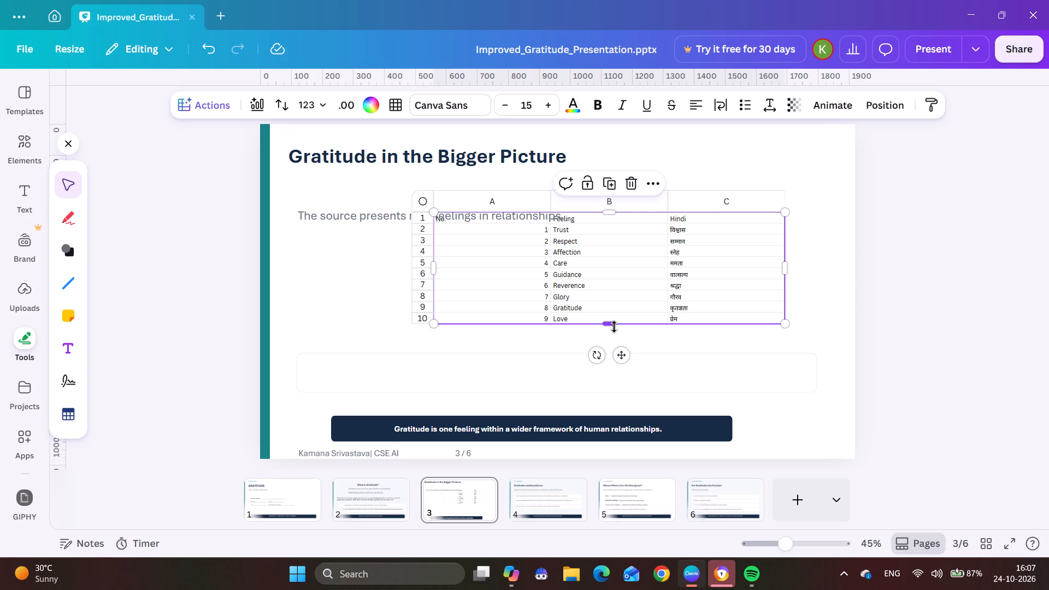
pyautogui.moveTo(614, 327); pyautogui.dragTo(628, 470)
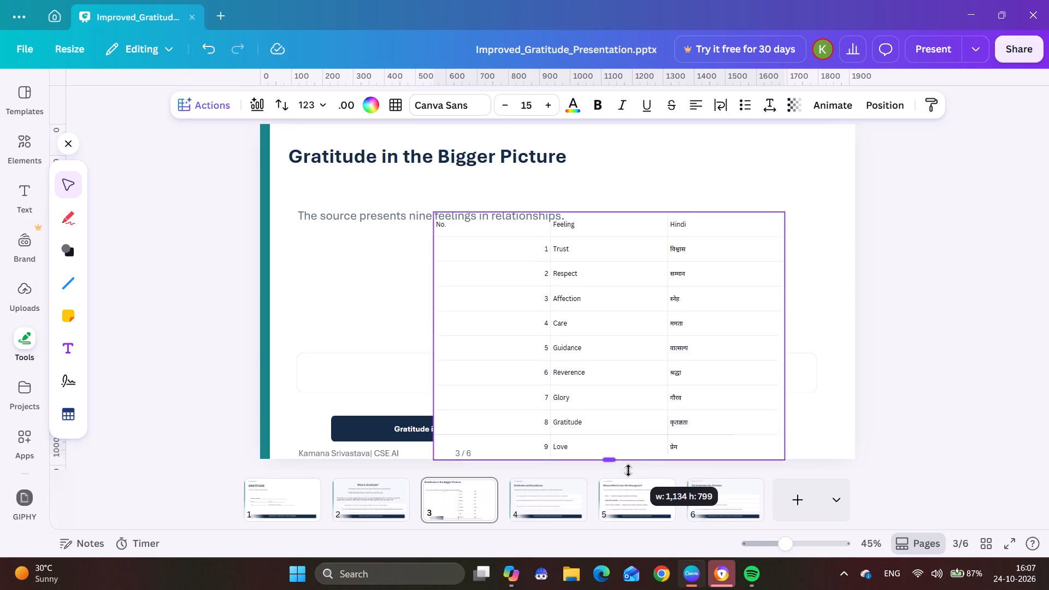
pyautogui.moveTo(628, 470); pyautogui.dragTo(628, 426)
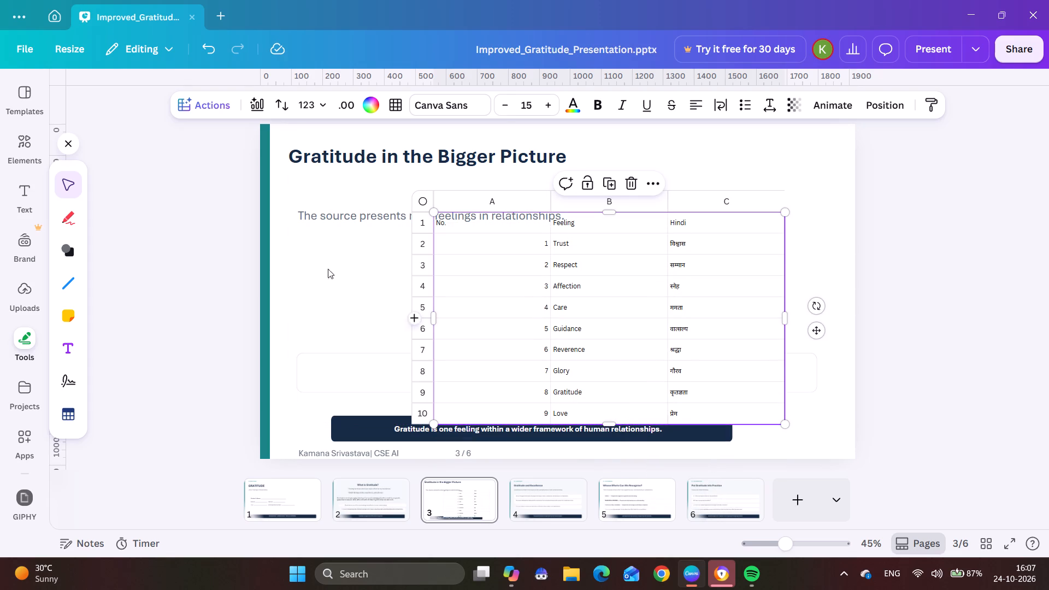
# Move the "The source presents nine feelings in relationships." subtitle up directly beneath the title, shifted toward the page's centre.
pyautogui.click(311, 216)
pyautogui.moveTo(311, 216); pyautogui.dragTo(386, 170)
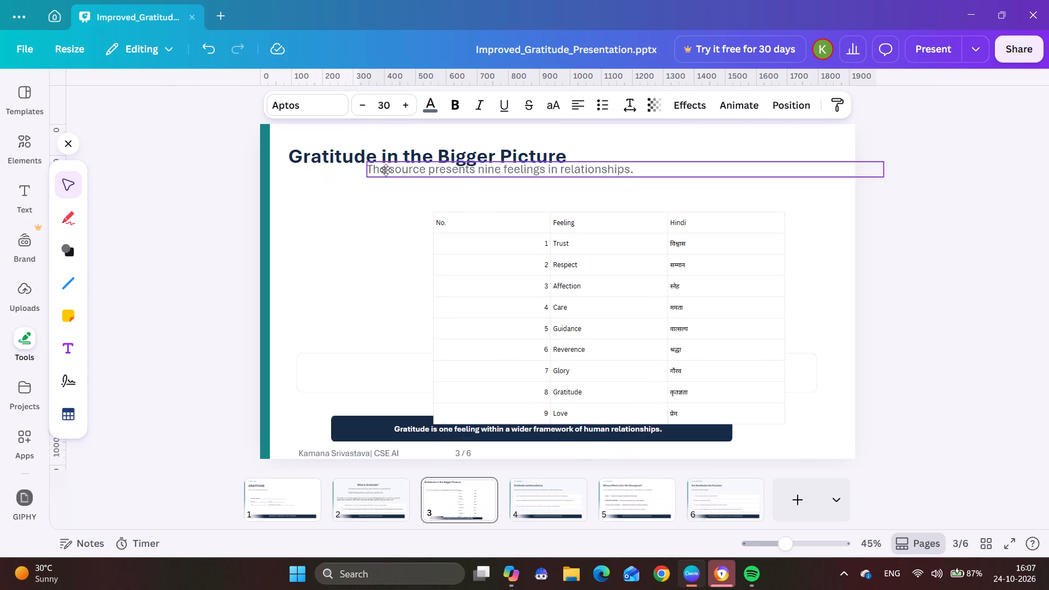
pyautogui.moveTo(386, 170); pyautogui.dragTo(405, 175)
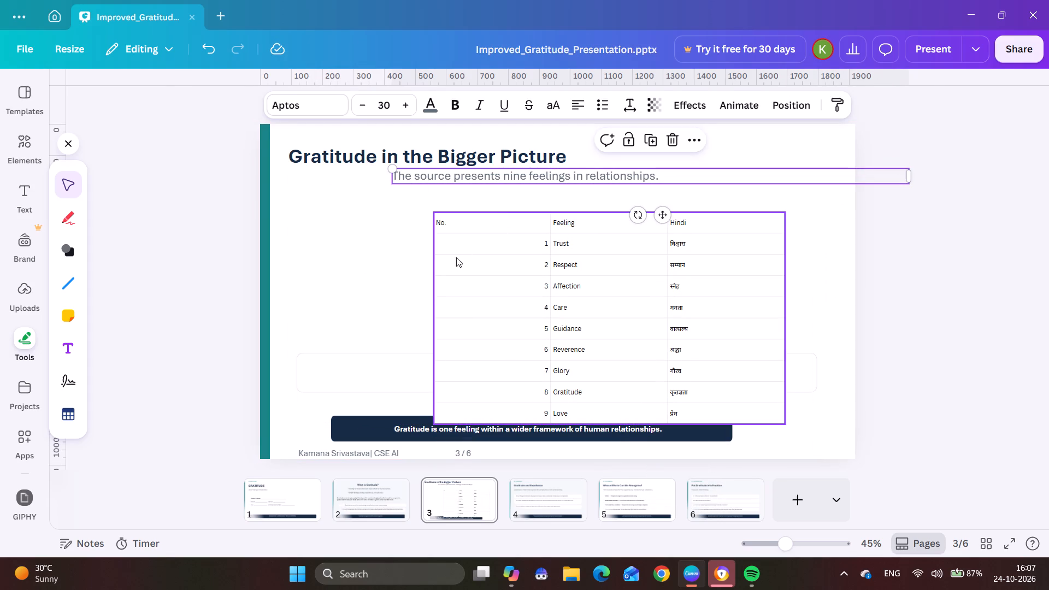
pyautogui.click(430, 295)
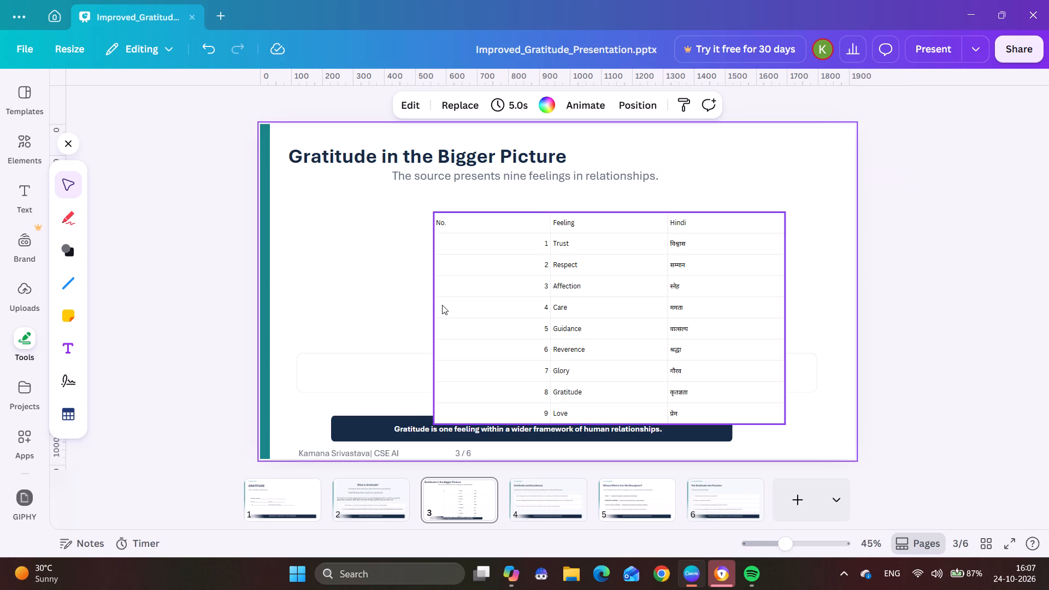
# Enlarge the feelings table from its upper No.-column corner until it reaches just below the subtitle and near the page's teal side bar.
pyautogui.click(437, 225)
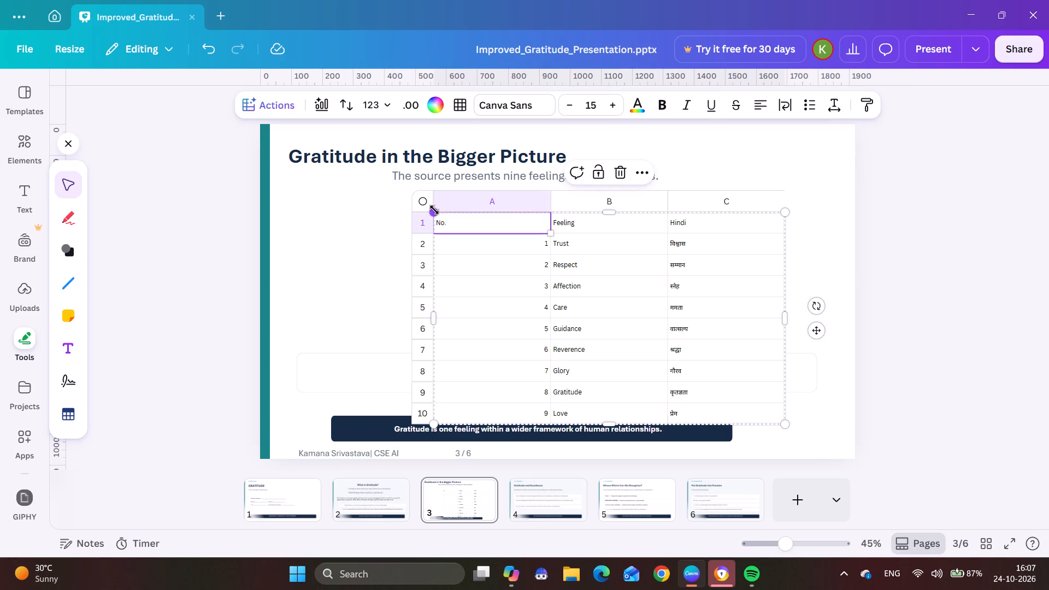
pyautogui.moveTo(434, 210); pyautogui.dragTo(329, 188)
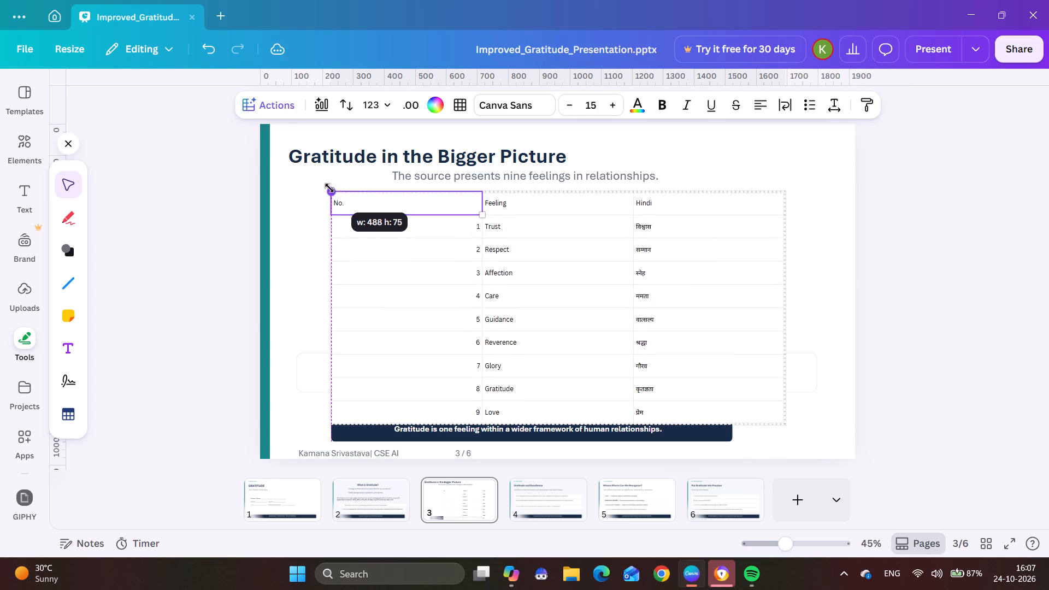
pyautogui.moveTo(329, 188); pyautogui.dragTo(310, 184)
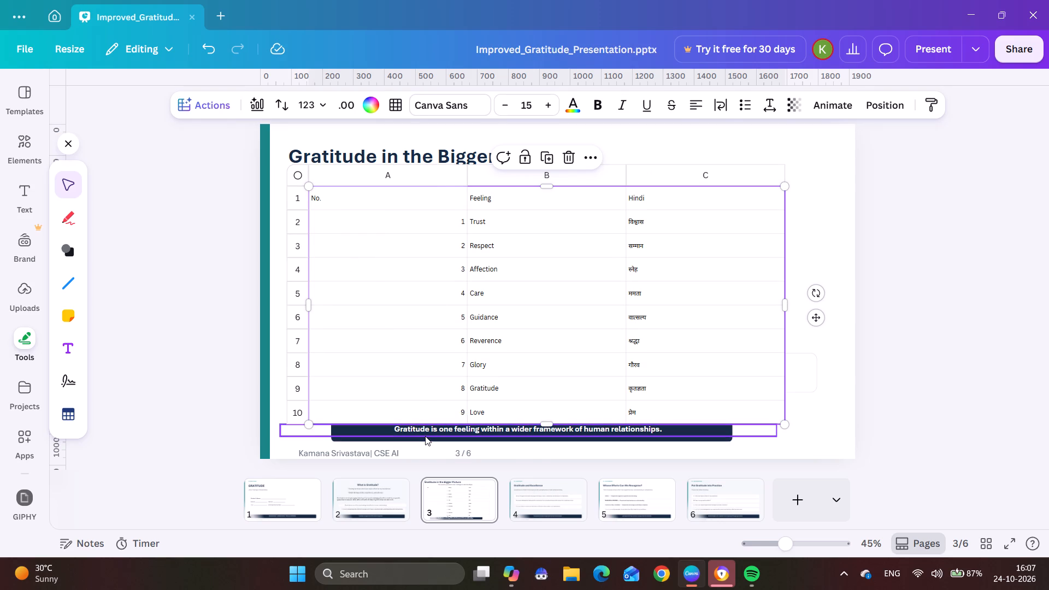
# Delete the "Gratitude is one feeling within a wider framework of human relationships." text and the navy banner behind it.
pyautogui.click(425, 436)
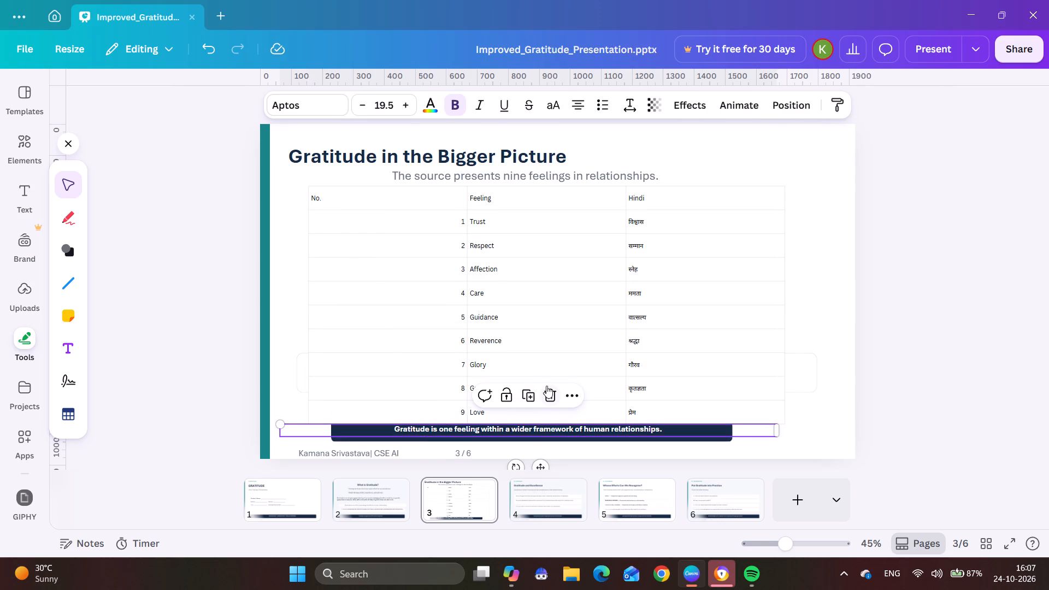
pyautogui.click(548, 387)
pyautogui.click(539, 438)
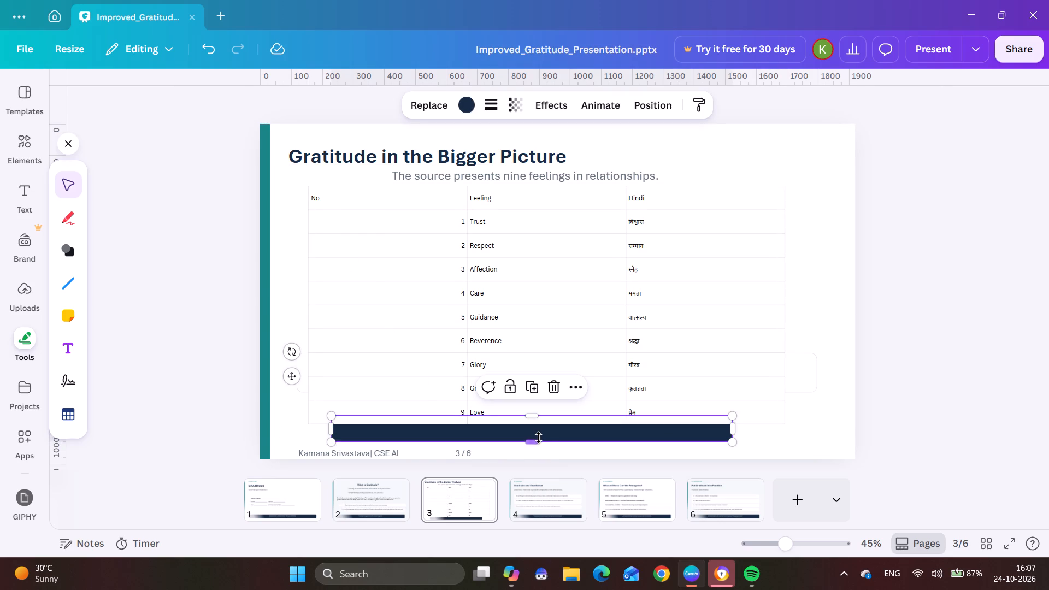
pyautogui.click(553, 384)
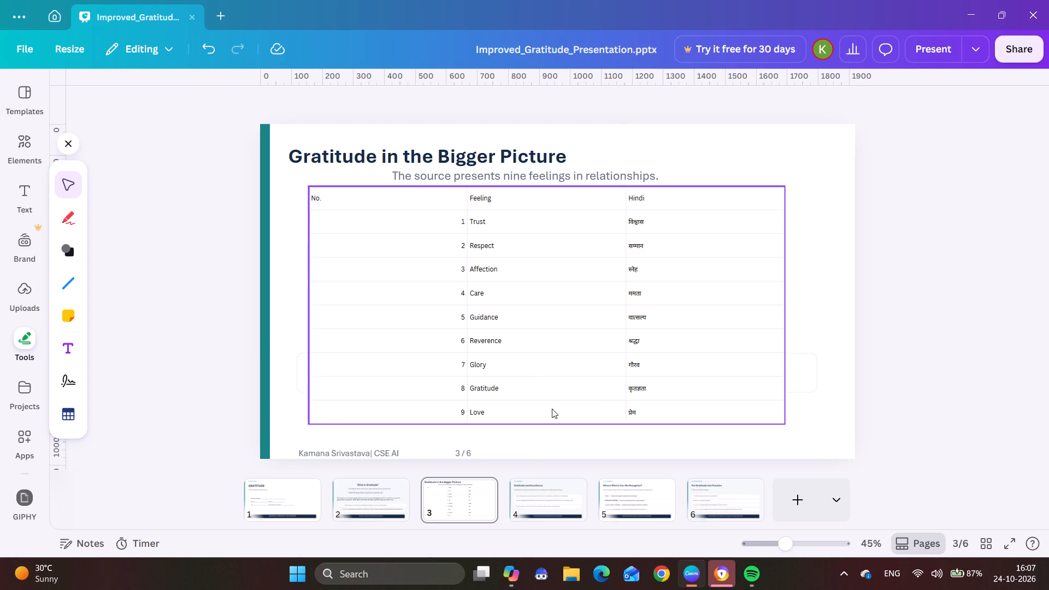
# Enlarge the feelings table slightly from its lower Hindi-column corner so its bottom edge sits just above the page footer.
pyautogui.click(552, 409)
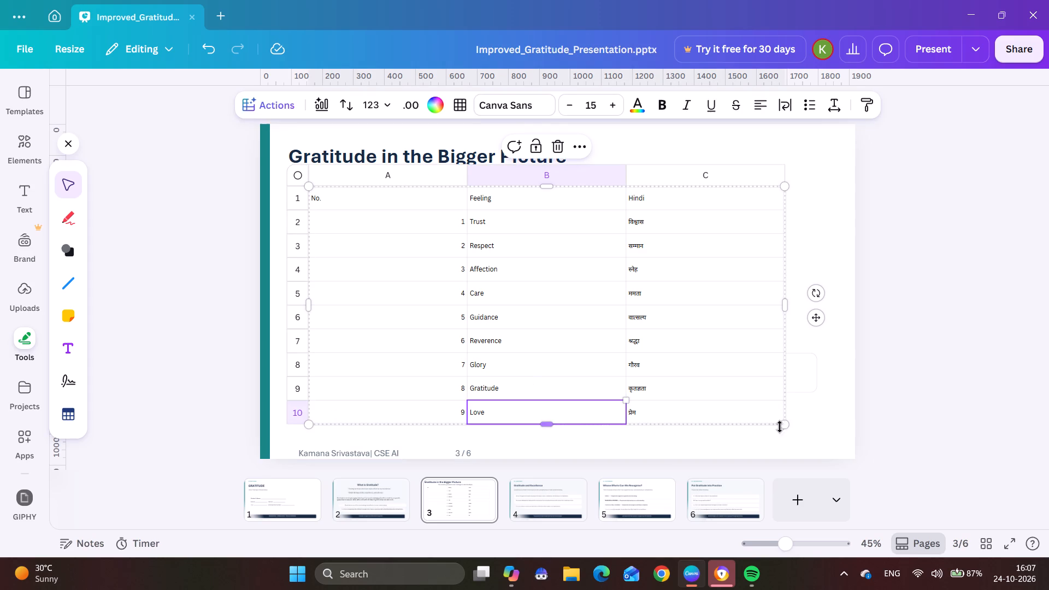
pyautogui.moveTo(783, 423); pyautogui.dragTo(798, 439)
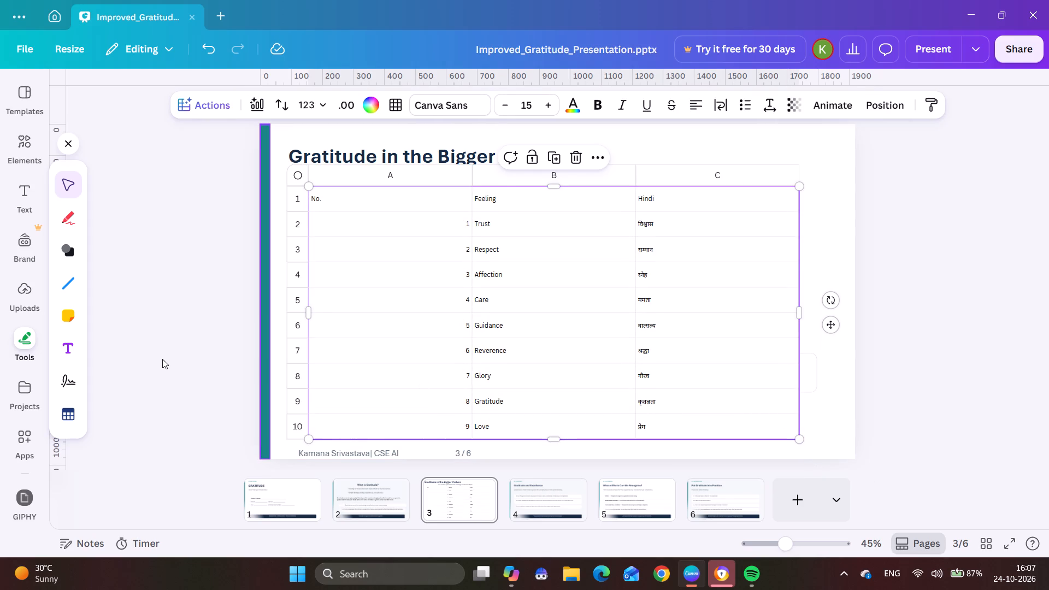
pyautogui.click(162, 359)
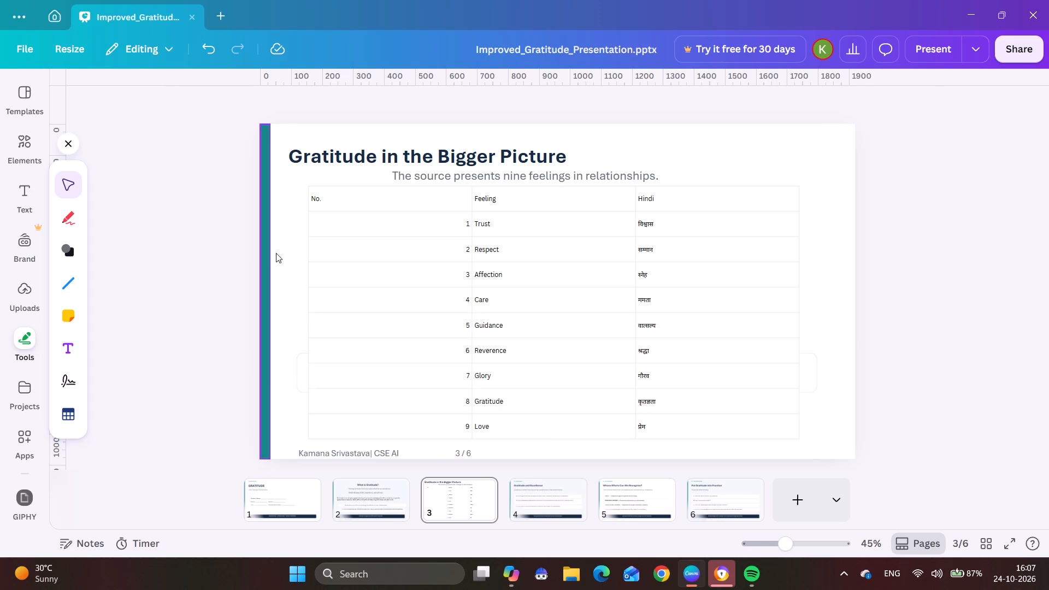
# Move the "Gratitude in the Bigger Picture" title to the page's top centre and place the subtitle centred directly beneath it.
pyautogui.moveTo(361, 152); pyautogui.dragTo(421, 126)
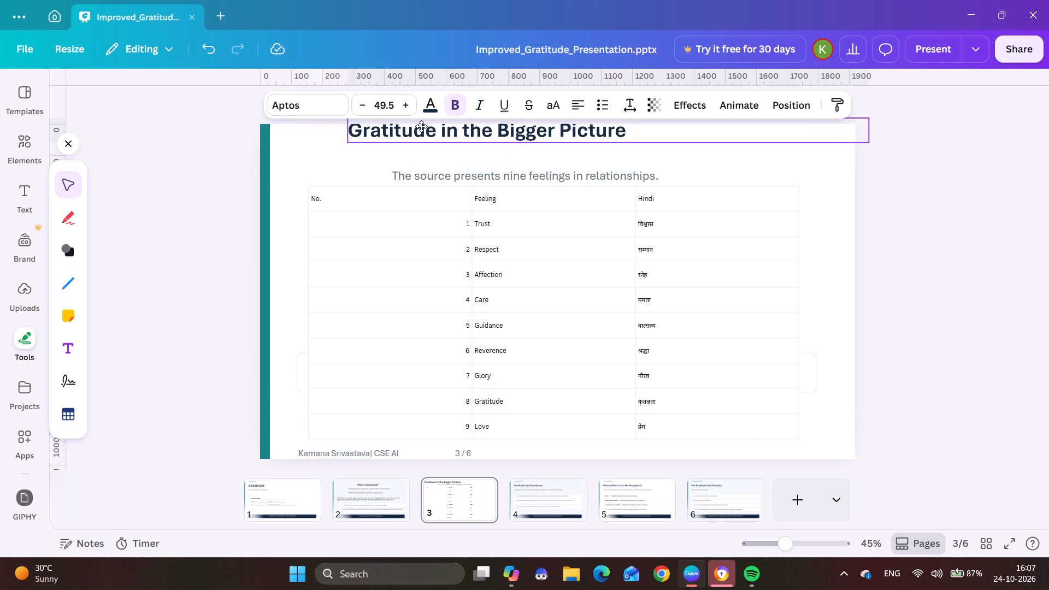
pyautogui.moveTo(421, 126); pyautogui.dragTo(434, 134)
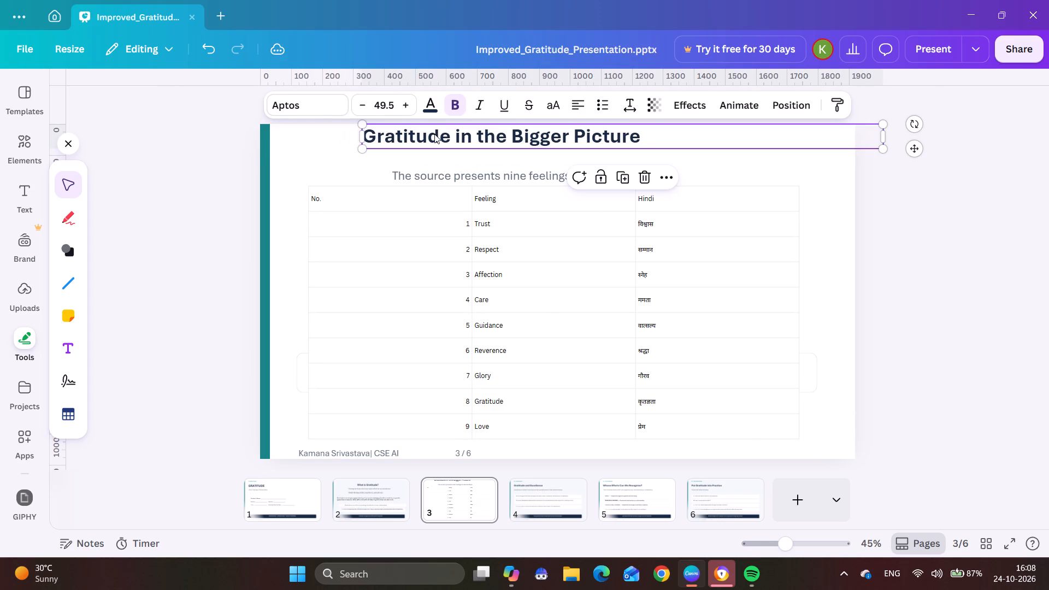
pyautogui.moveTo(398, 175); pyautogui.dragTo(380, 158)
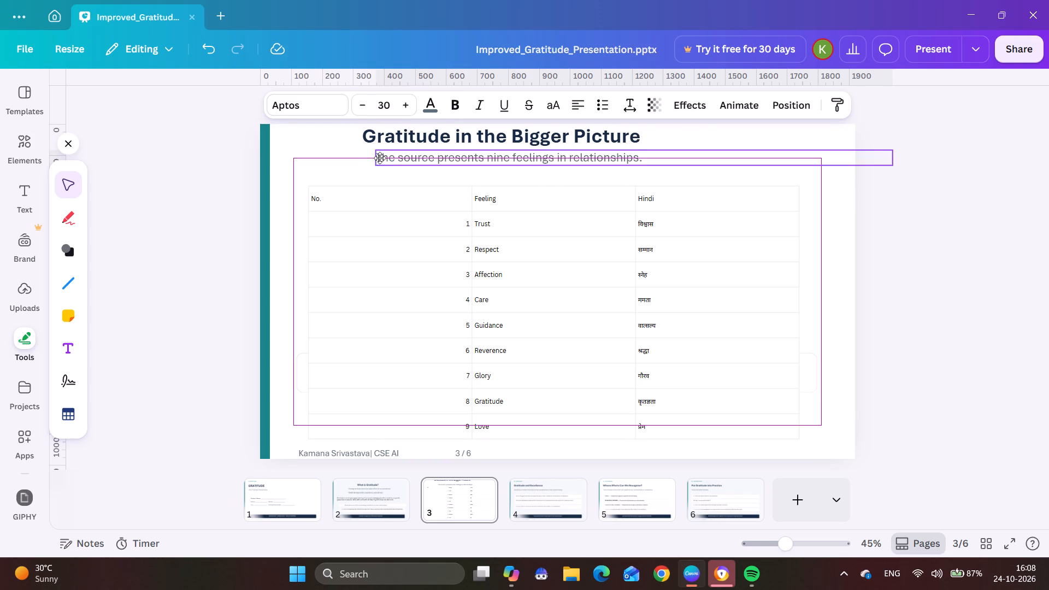
pyautogui.moveTo(380, 158); pyautogui.dragTo(390, 160)
pyautogui.moveTo(463, 141); pyautogui.dragTo(487, 146)
pyautogui.click(488, 159)
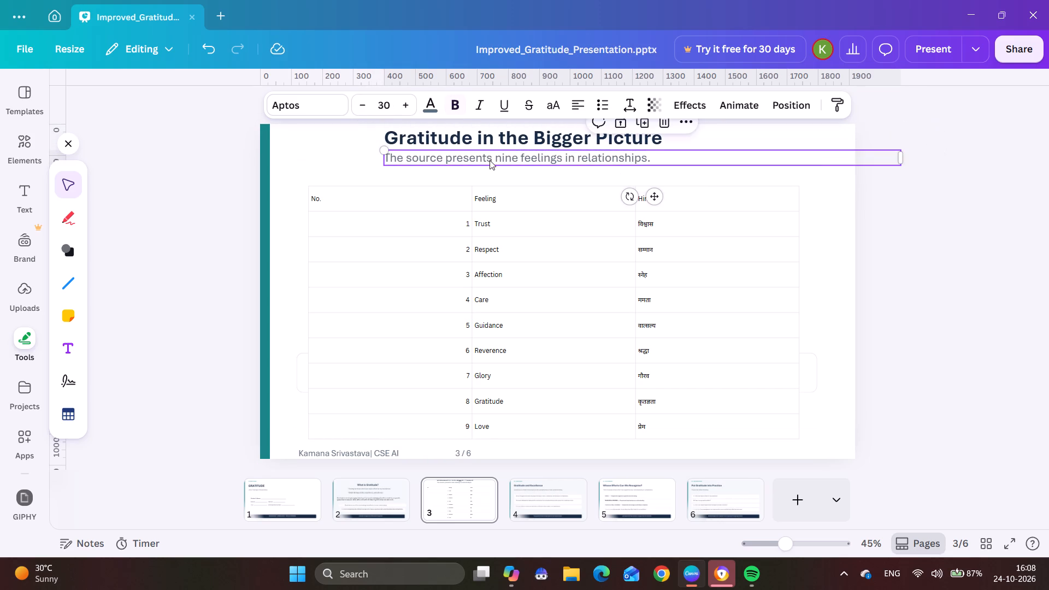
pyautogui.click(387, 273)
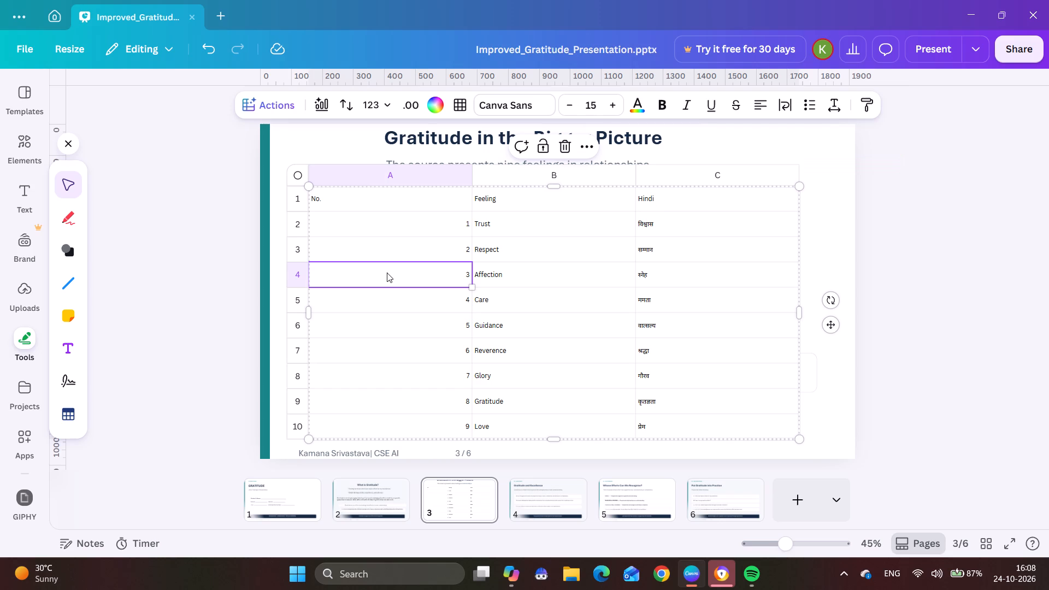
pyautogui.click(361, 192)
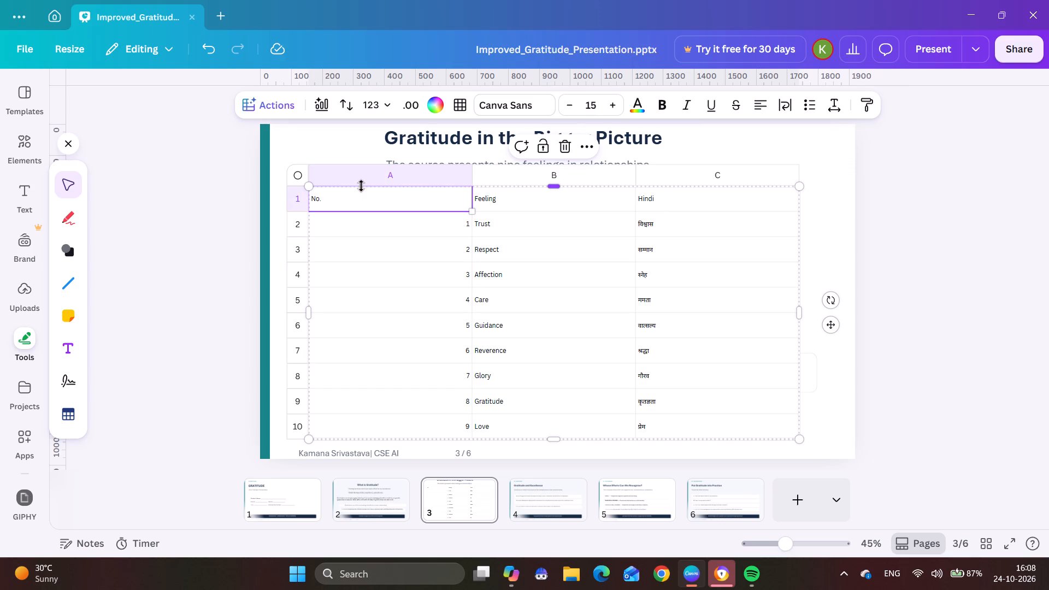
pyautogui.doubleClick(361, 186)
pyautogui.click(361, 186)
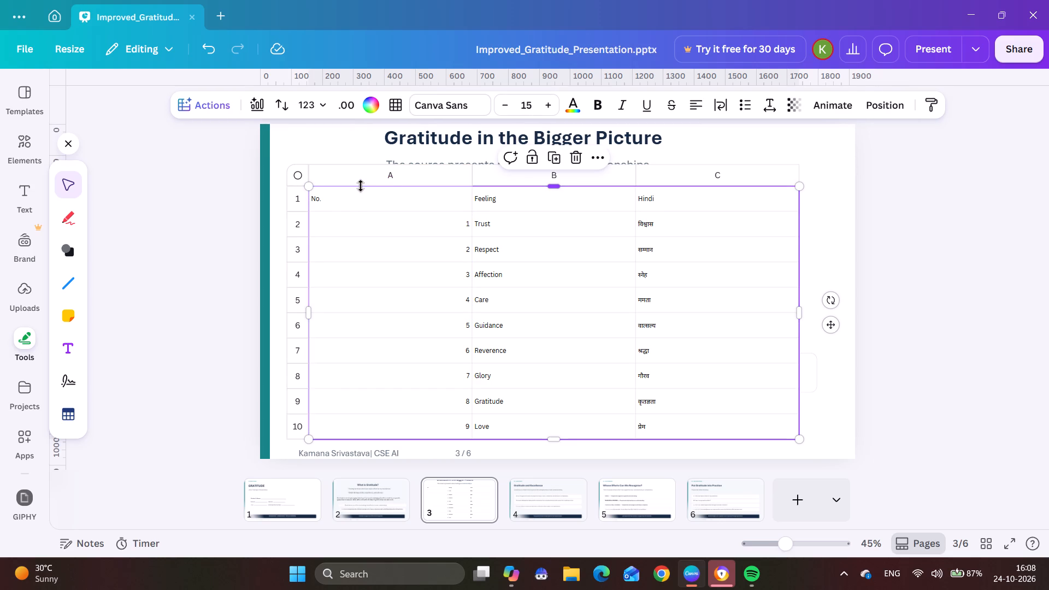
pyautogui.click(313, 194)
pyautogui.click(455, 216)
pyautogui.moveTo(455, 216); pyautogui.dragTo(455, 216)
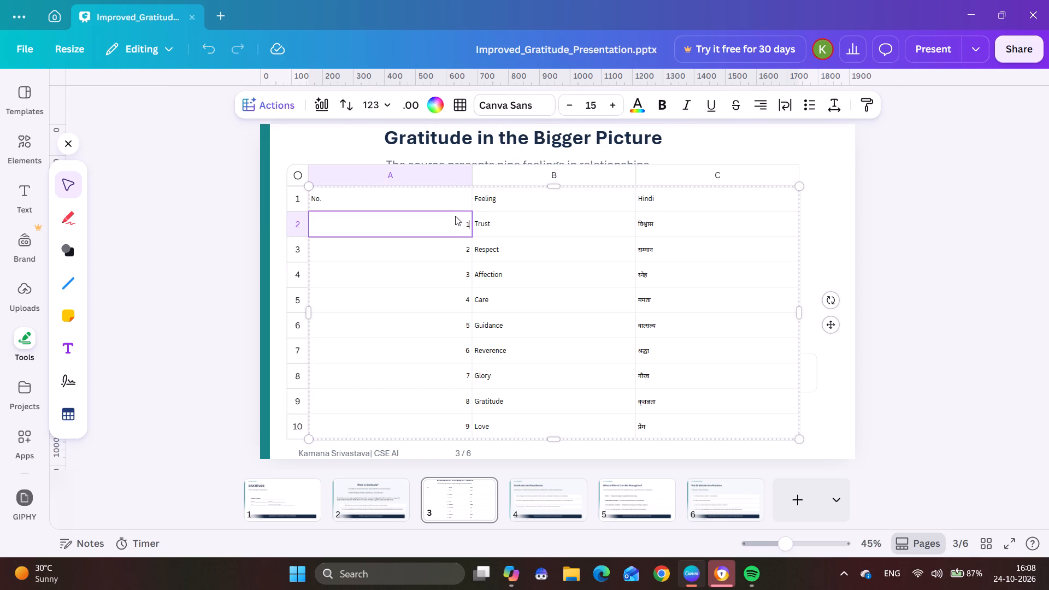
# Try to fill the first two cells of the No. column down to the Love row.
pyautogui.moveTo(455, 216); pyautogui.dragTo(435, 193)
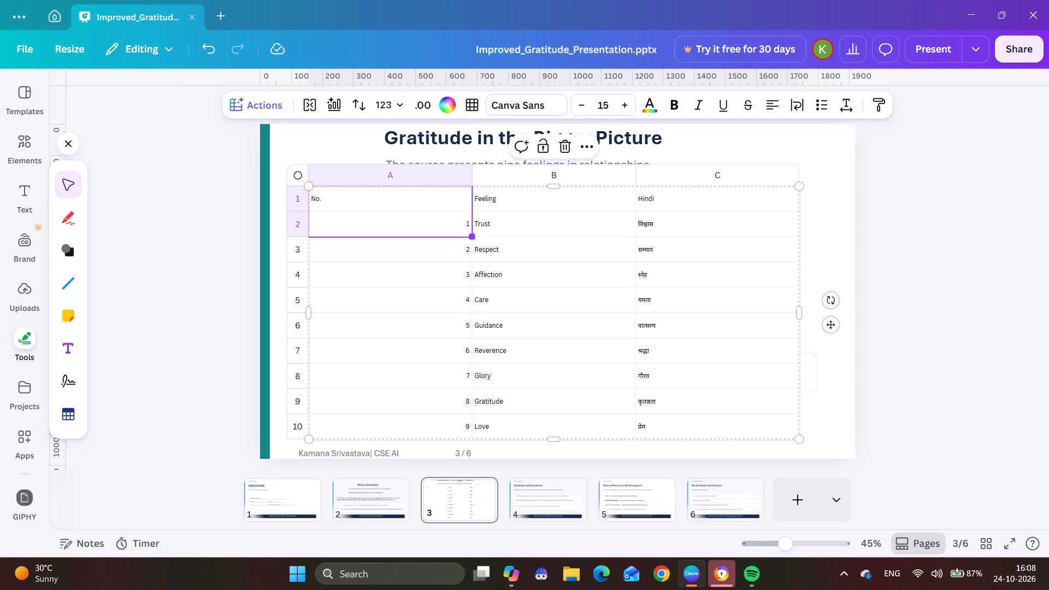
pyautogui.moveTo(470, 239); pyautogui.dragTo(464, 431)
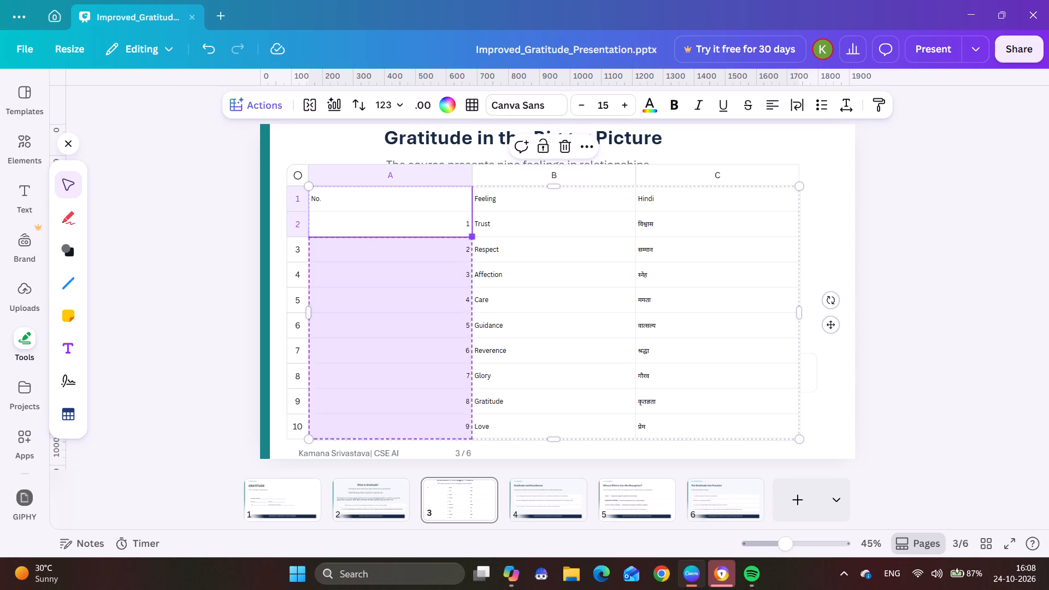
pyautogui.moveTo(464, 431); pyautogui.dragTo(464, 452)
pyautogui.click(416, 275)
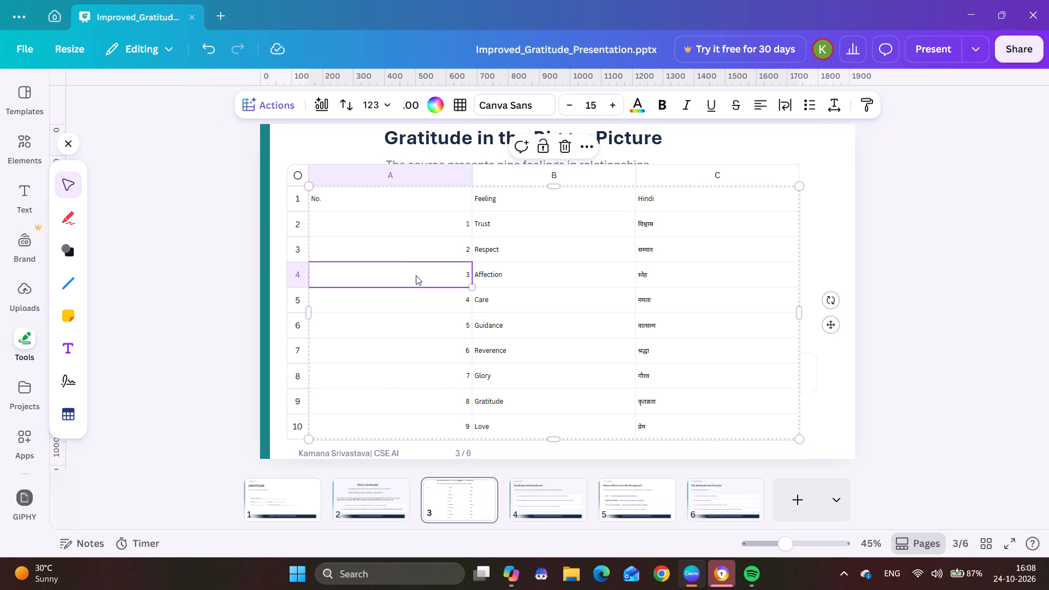
# Narrow the feelings table from its No.-column side, leaving a wider gap beside the page's teal side bar.
pyautogui.click(383, 200)
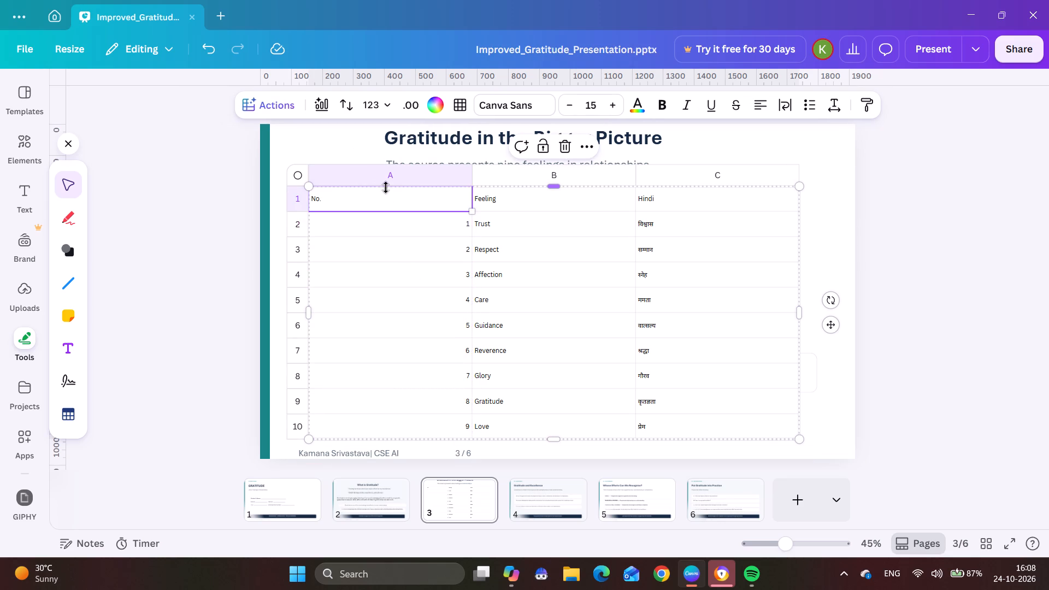
pyautogui.click(391, 190)
pyautogui.doubleClick(391, 190)
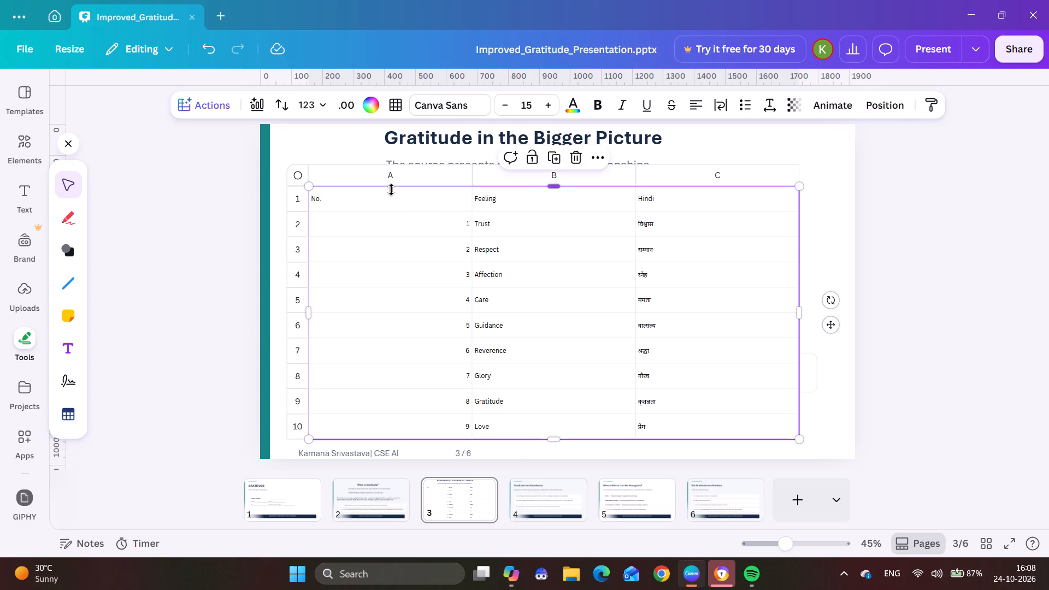
pyautogui.click(423, 203)
pyautogui.click(423, 203)
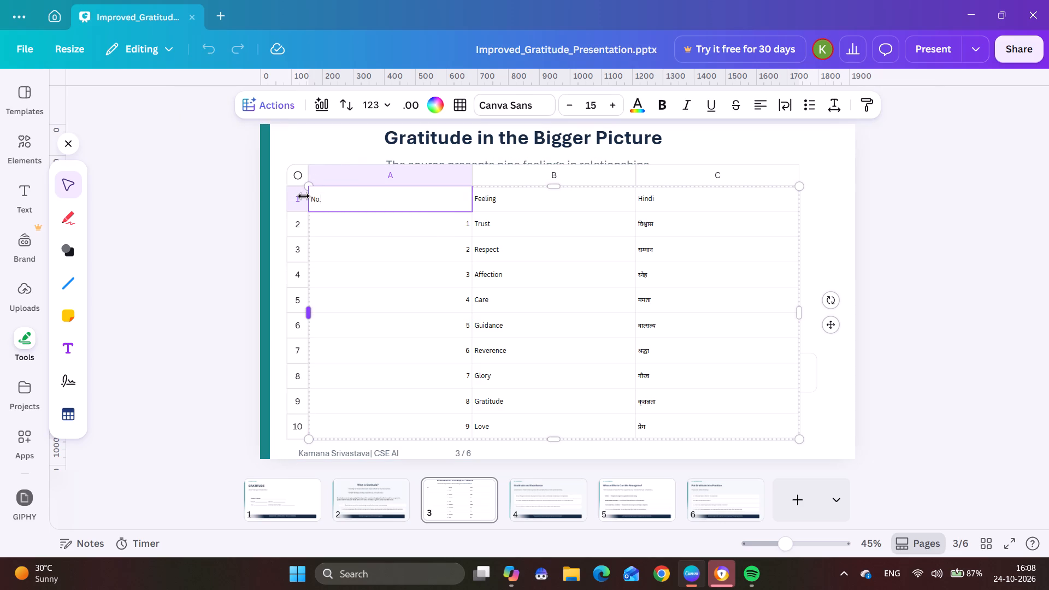
pyautogui.moveTo(304, 196); pyautogui.dragTo(357, 197)
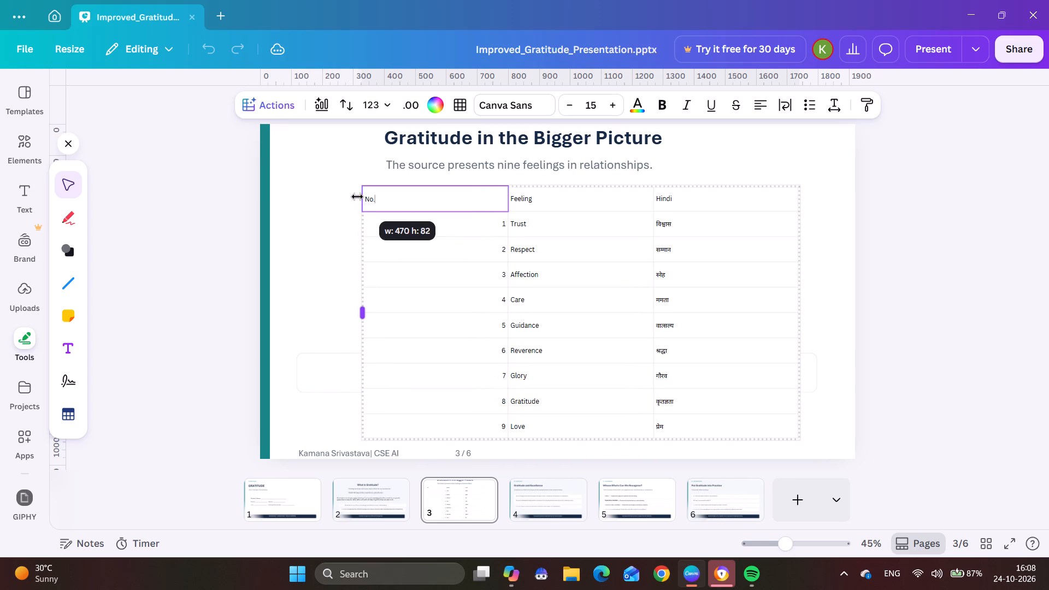
pyautogui.moveTo(357, 197); pyautogui.dragTo(344, 194)
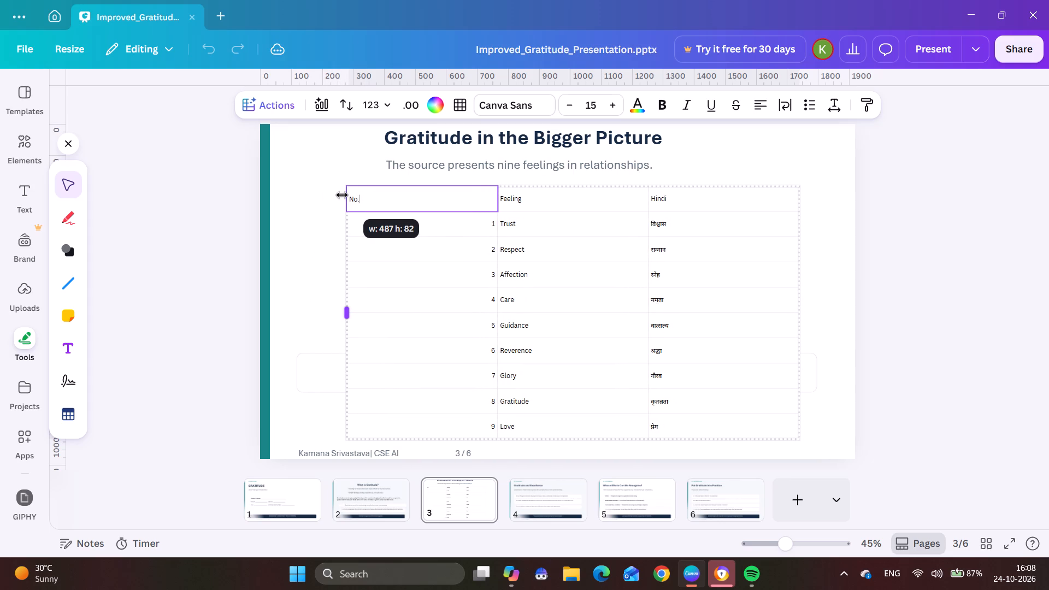
pyautogui.moveTo(344, 194); pyautogui.dragTo(350, 193)
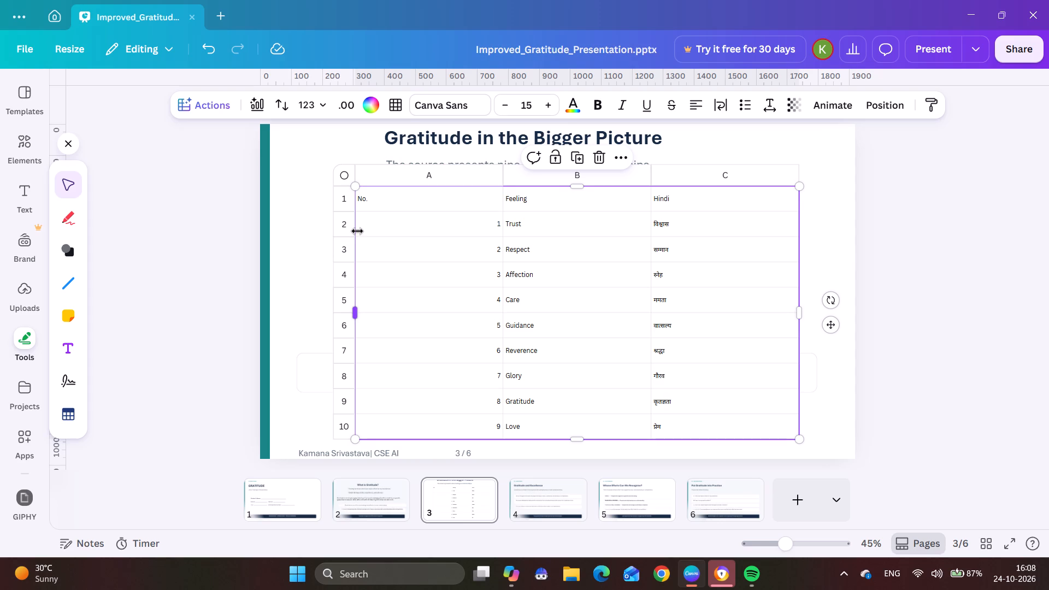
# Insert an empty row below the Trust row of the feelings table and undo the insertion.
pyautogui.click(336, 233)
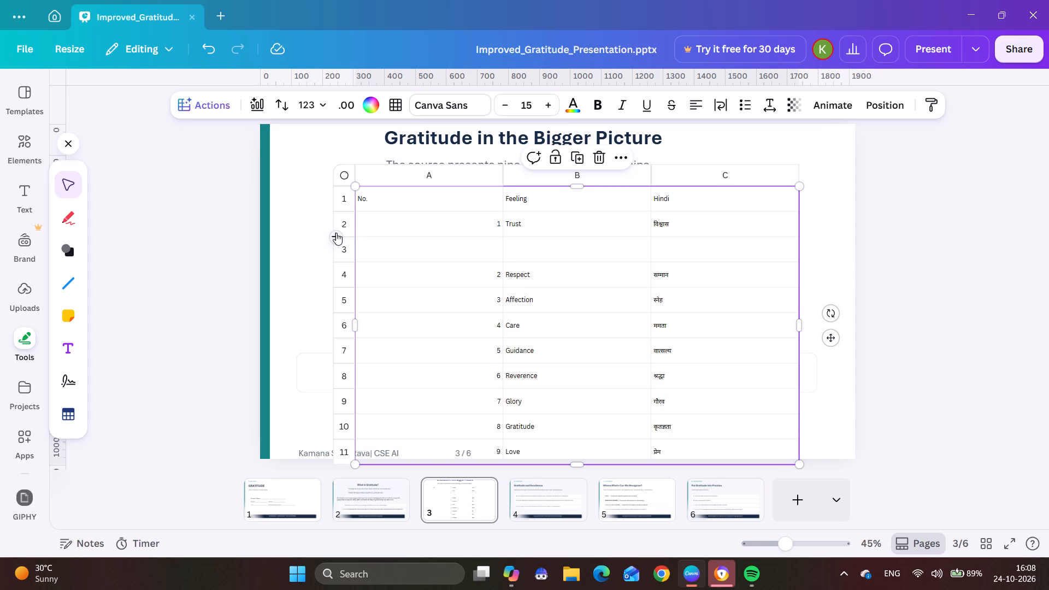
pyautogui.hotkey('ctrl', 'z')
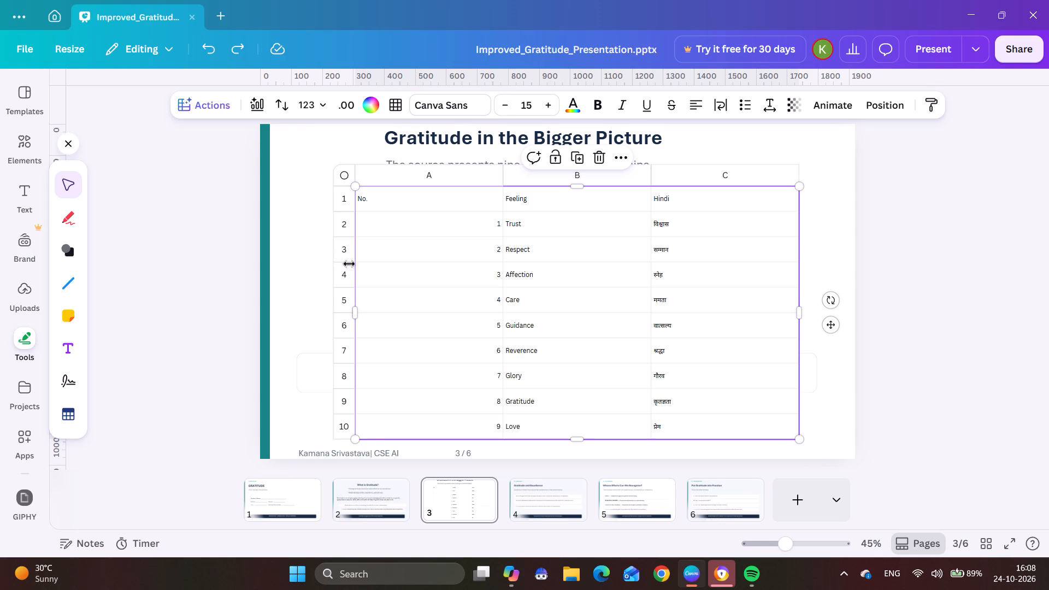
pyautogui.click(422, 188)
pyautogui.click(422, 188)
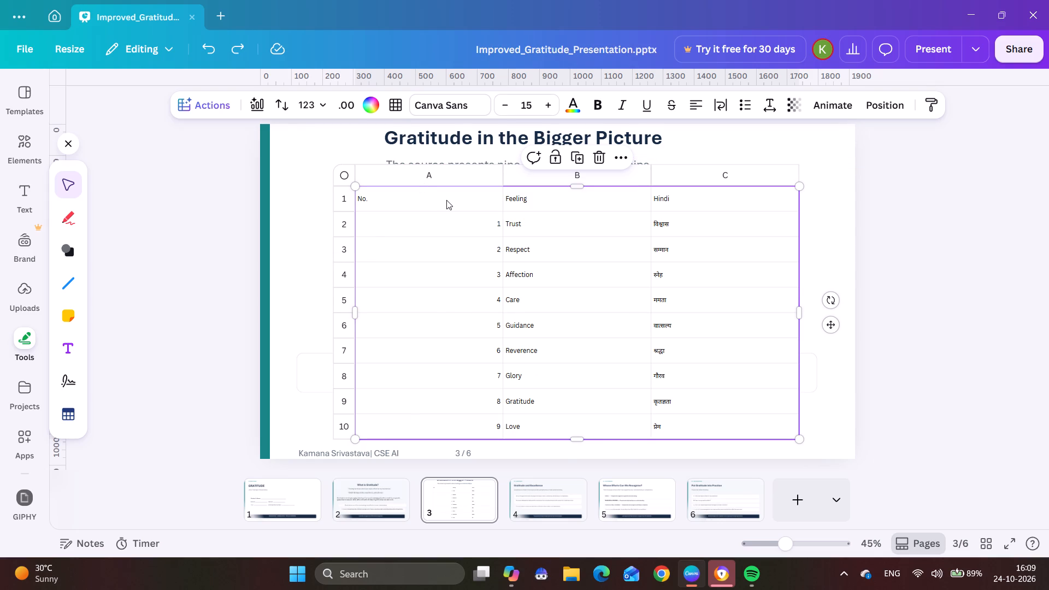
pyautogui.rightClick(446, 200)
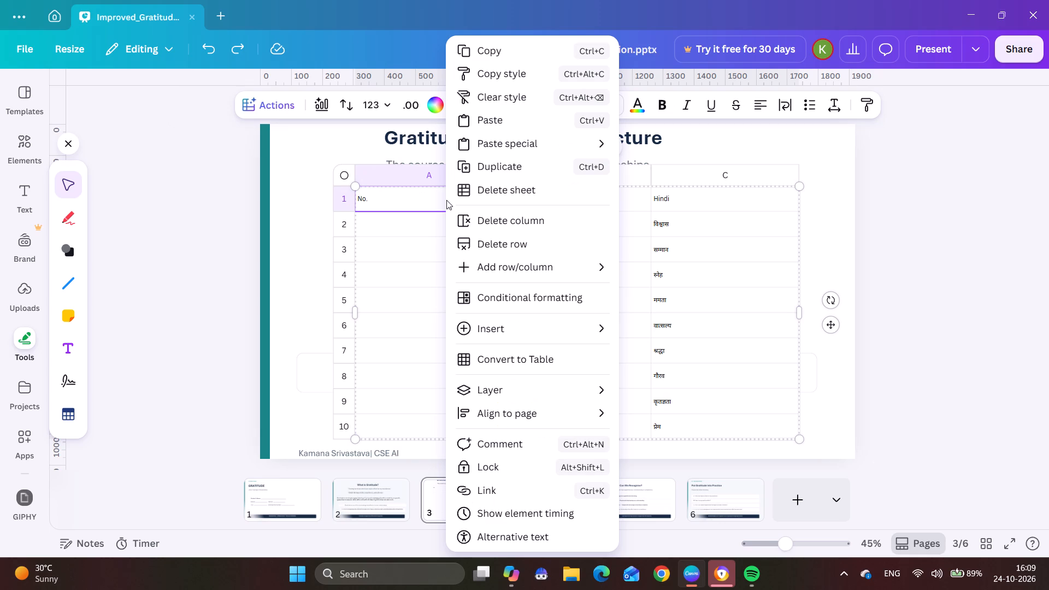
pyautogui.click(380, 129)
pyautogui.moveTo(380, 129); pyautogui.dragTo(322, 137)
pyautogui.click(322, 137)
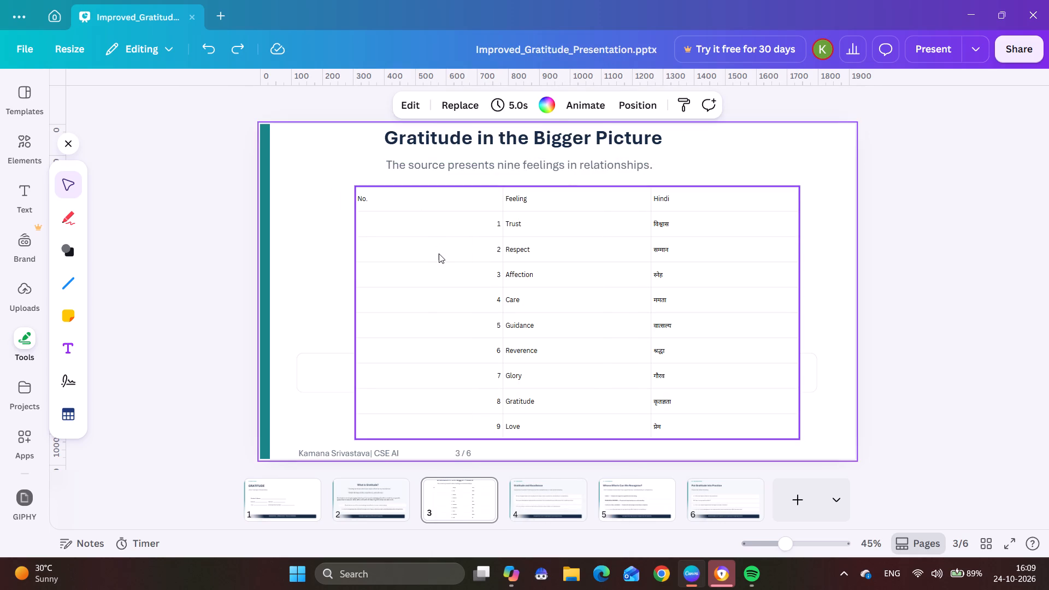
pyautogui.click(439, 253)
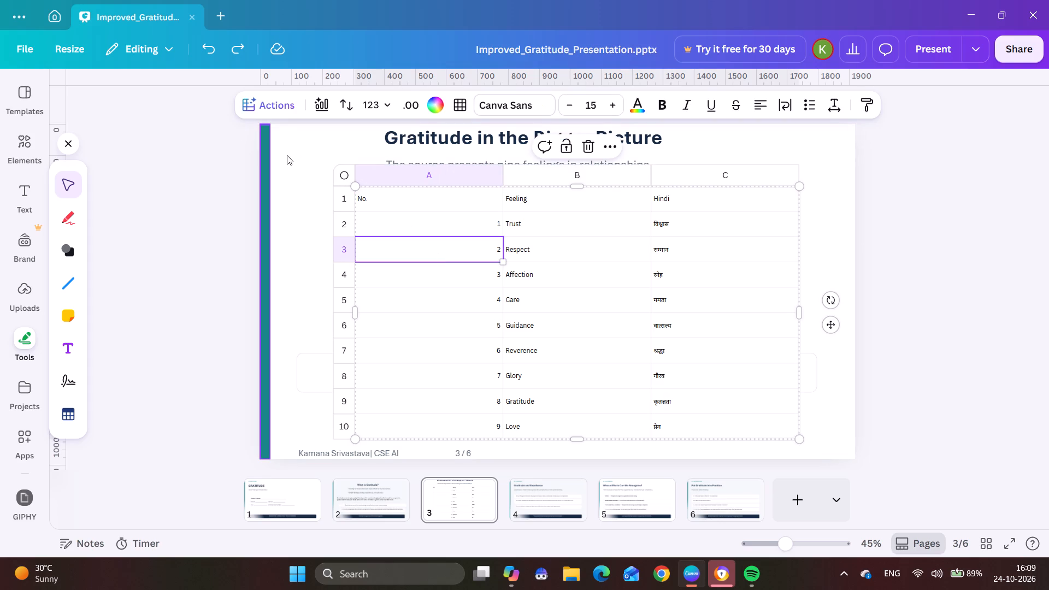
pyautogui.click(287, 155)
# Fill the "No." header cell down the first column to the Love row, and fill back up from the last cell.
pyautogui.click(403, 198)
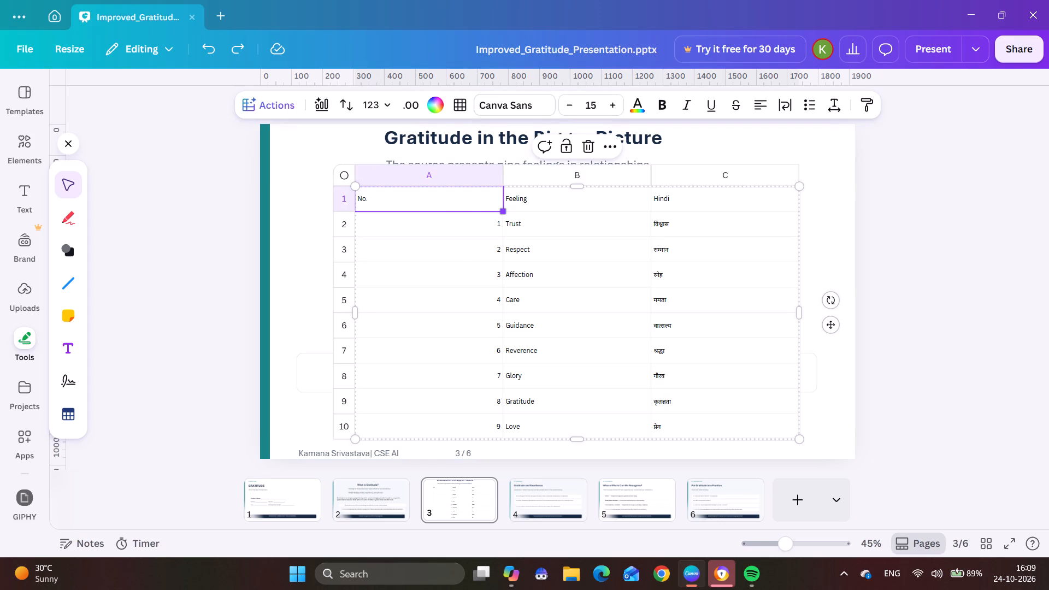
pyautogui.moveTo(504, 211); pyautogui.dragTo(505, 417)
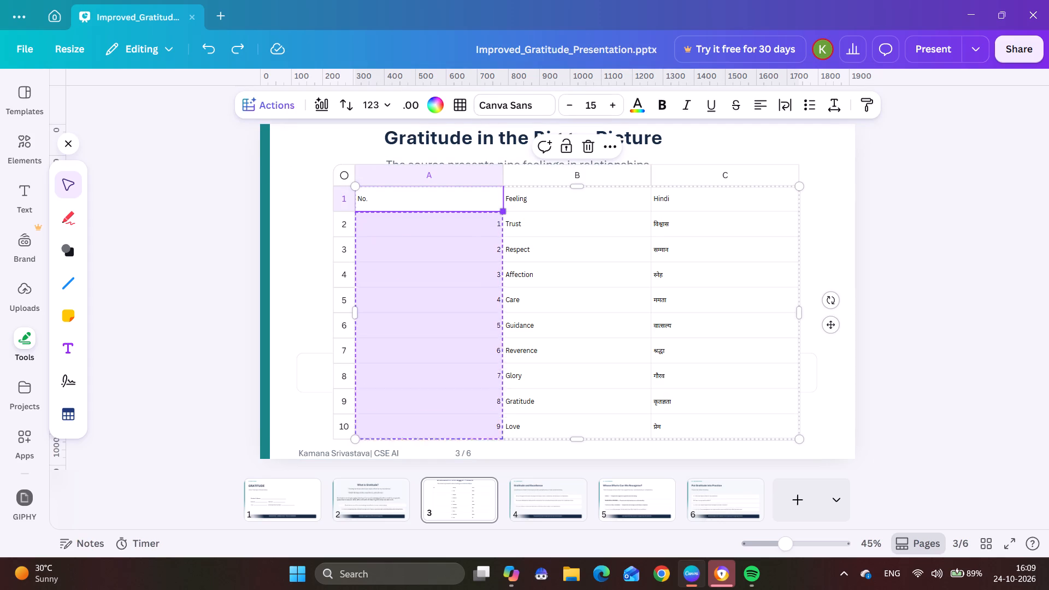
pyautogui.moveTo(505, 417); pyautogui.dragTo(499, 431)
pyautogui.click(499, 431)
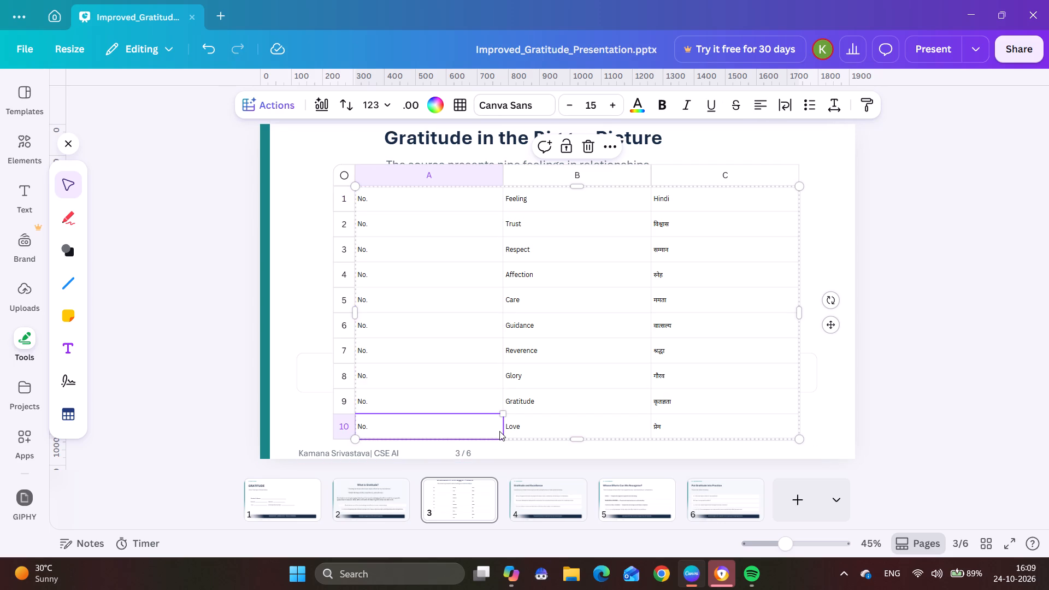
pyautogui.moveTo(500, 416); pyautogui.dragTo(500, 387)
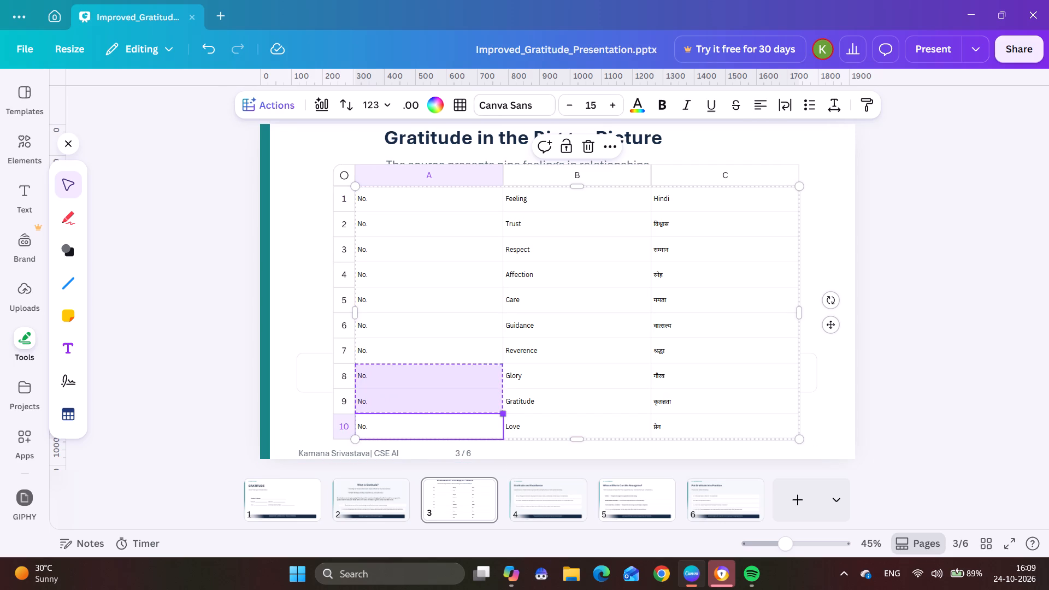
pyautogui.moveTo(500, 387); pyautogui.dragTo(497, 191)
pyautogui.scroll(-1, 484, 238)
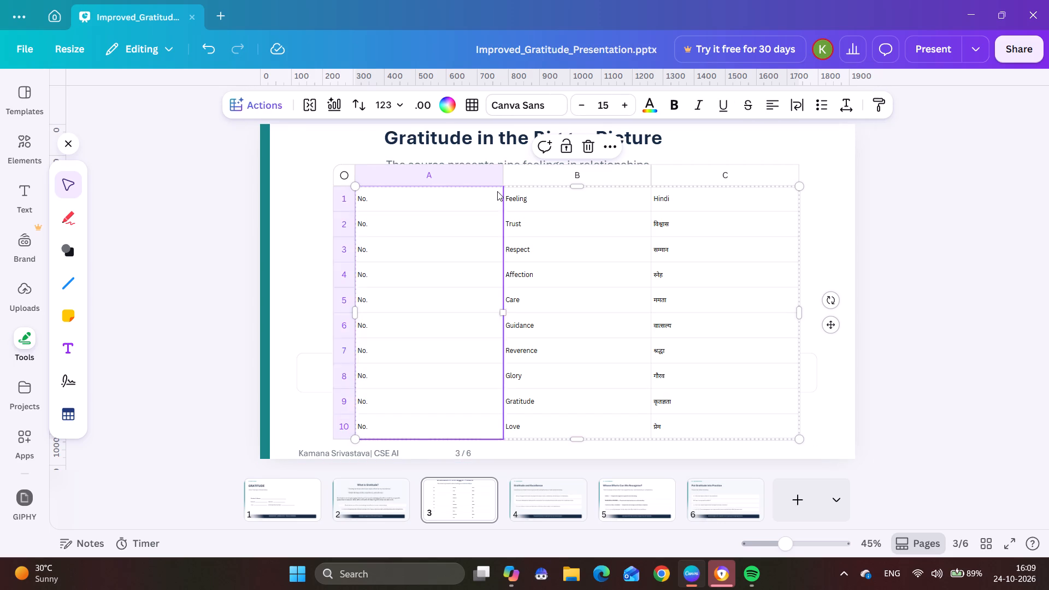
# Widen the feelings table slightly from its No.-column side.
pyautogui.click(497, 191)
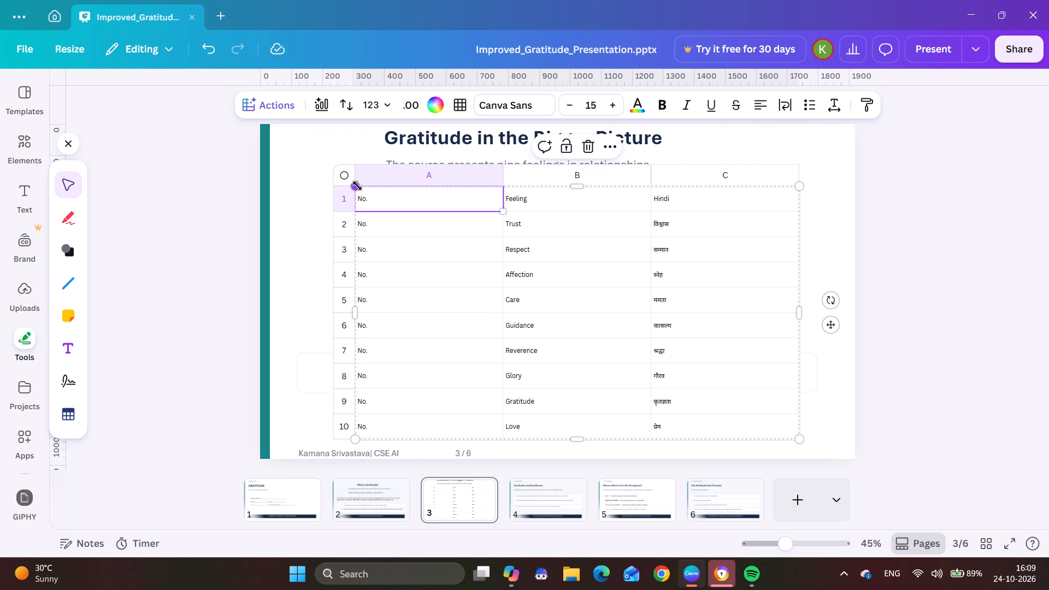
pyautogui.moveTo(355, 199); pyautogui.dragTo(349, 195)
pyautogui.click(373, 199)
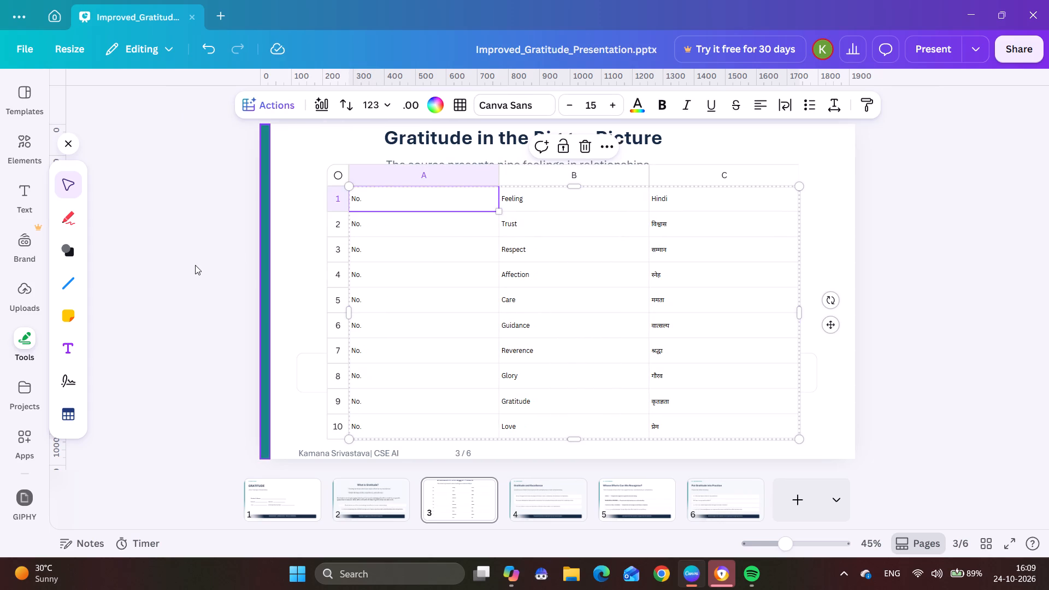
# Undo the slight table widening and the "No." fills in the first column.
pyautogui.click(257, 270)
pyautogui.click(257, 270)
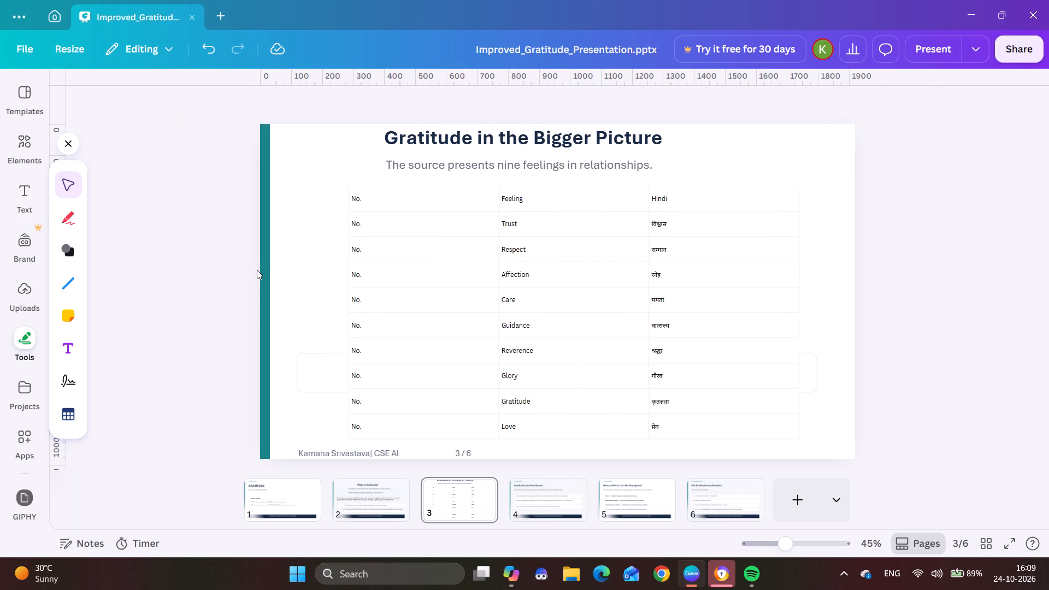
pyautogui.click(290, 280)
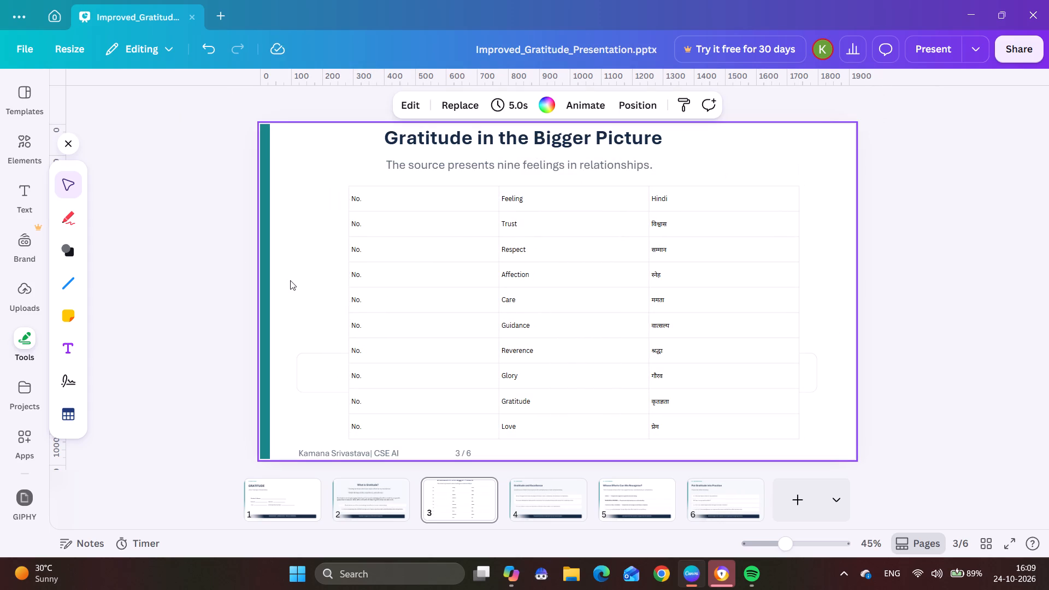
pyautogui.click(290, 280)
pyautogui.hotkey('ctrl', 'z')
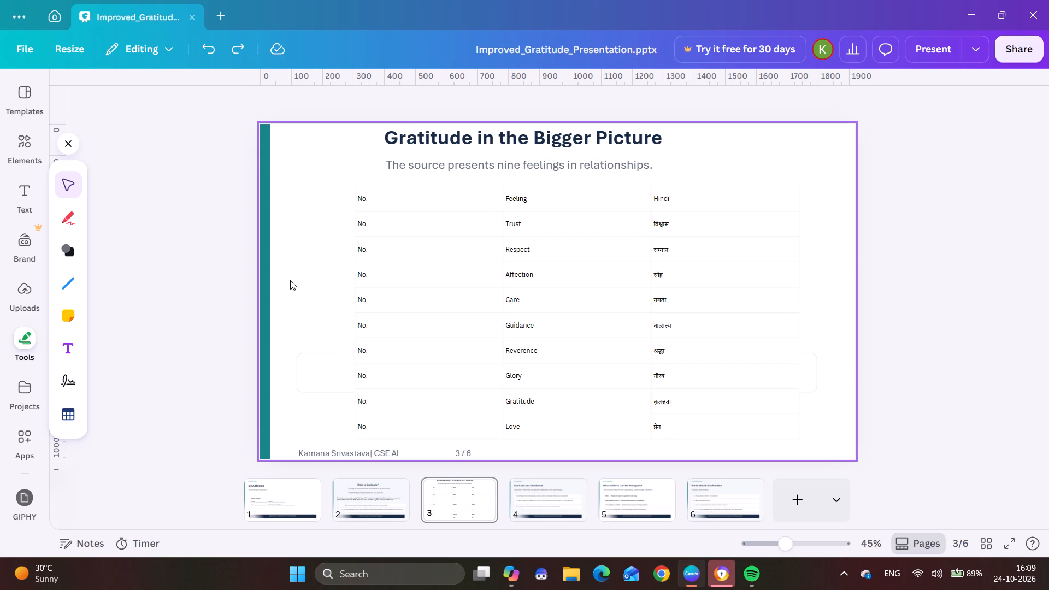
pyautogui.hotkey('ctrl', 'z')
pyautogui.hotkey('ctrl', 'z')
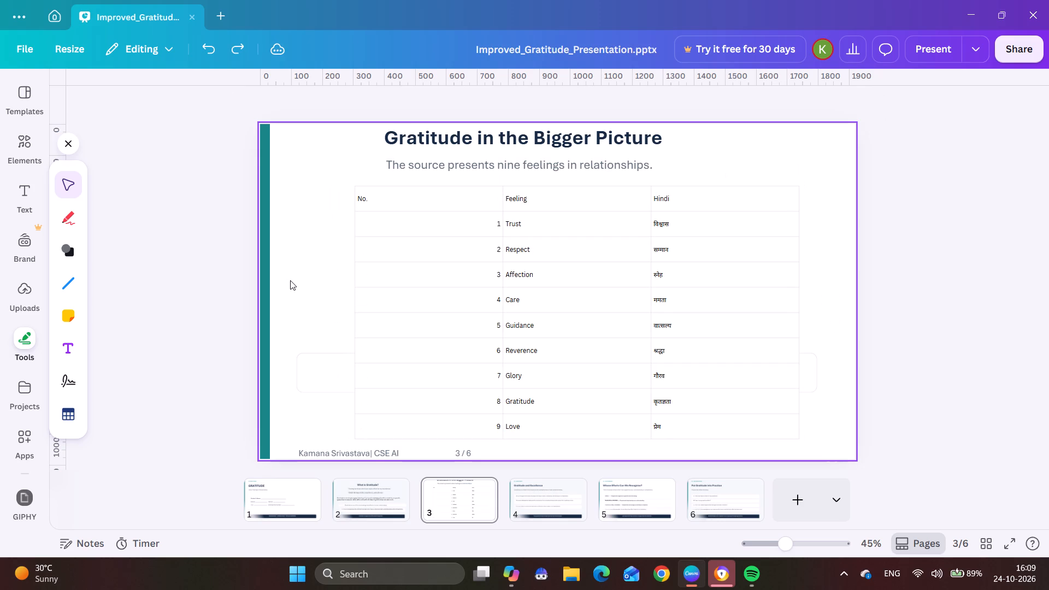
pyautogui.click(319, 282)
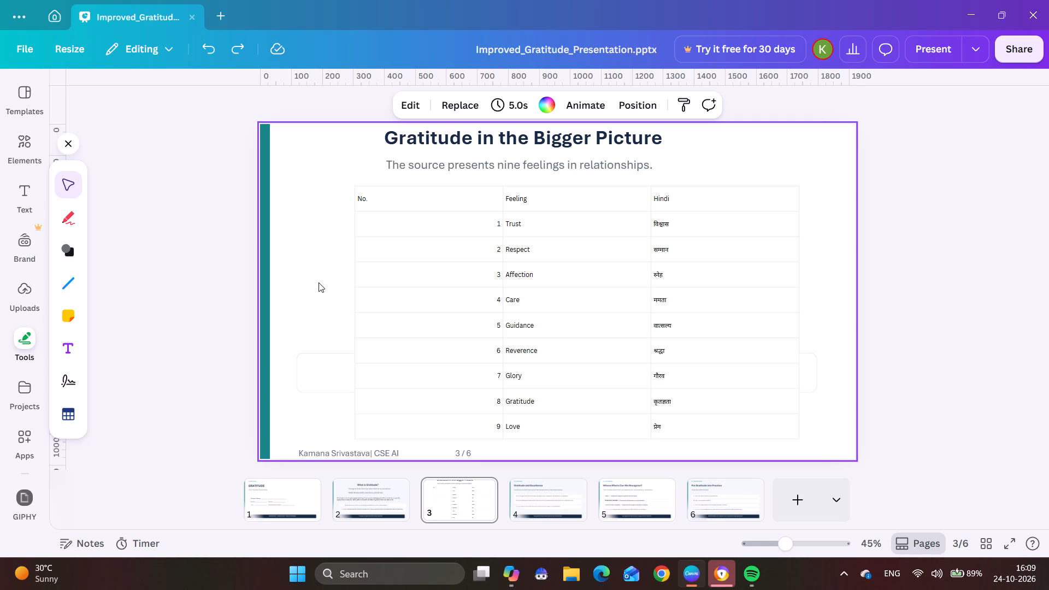
# Look through pages 4, 5 and 6 of the presentation.
pyautogui.click(567, 510)
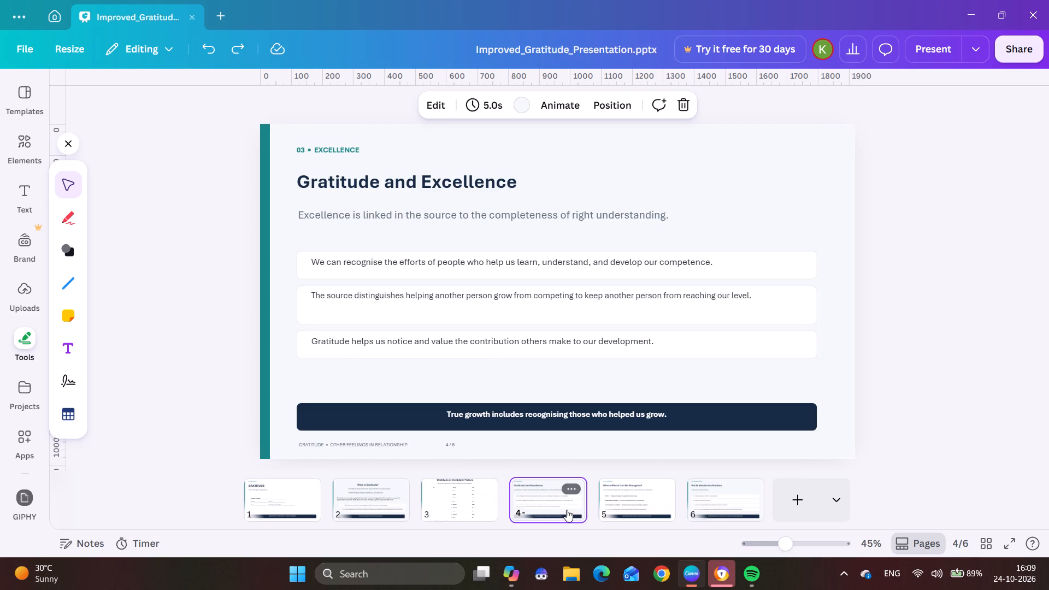
pyautogui.click(634, 501)
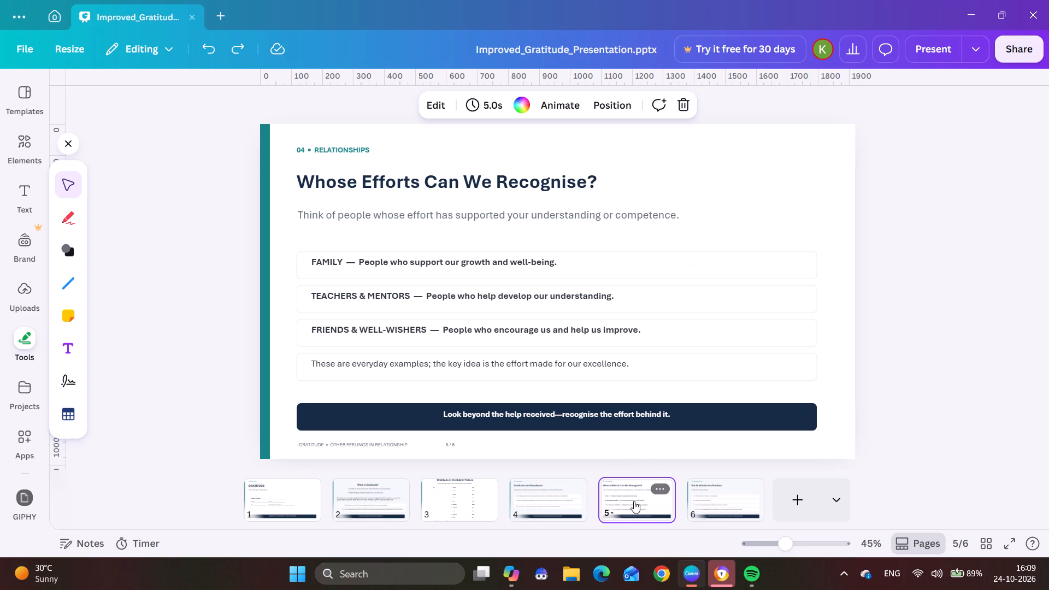
pyautogui.click(711, 495)
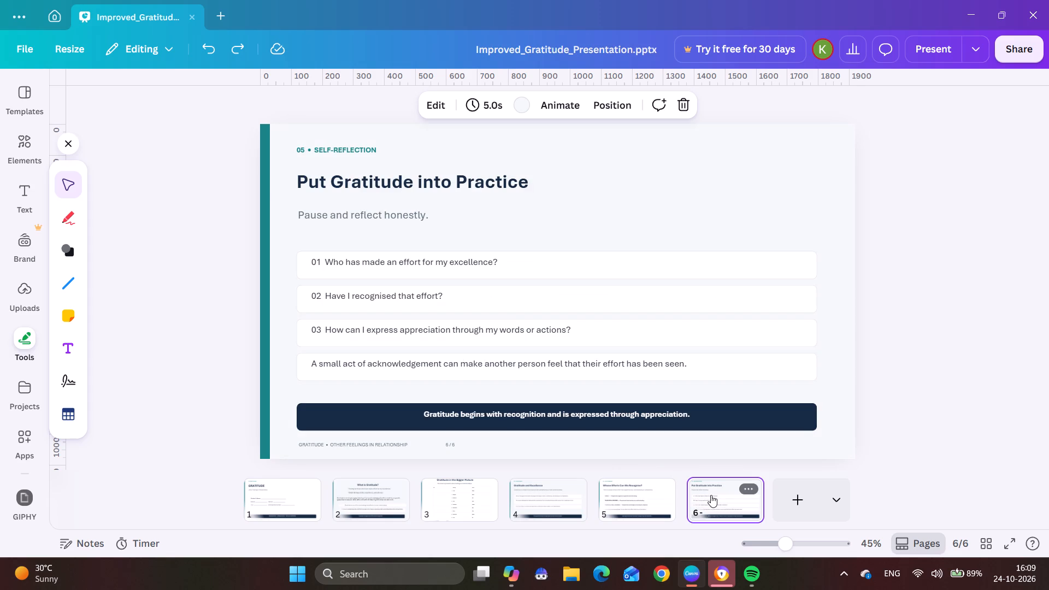
pyautogui.click(1048, 327)
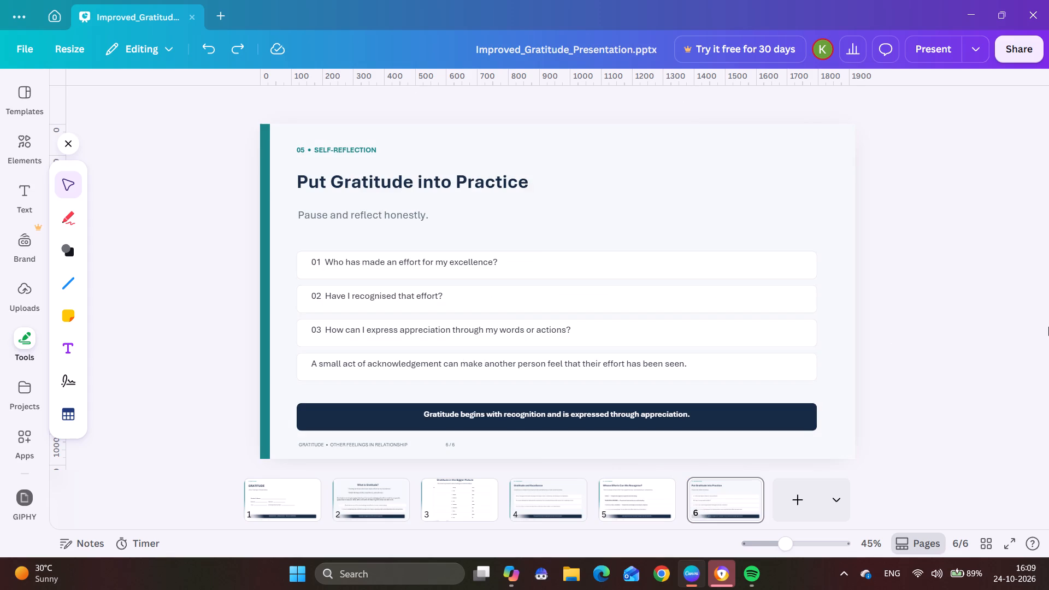